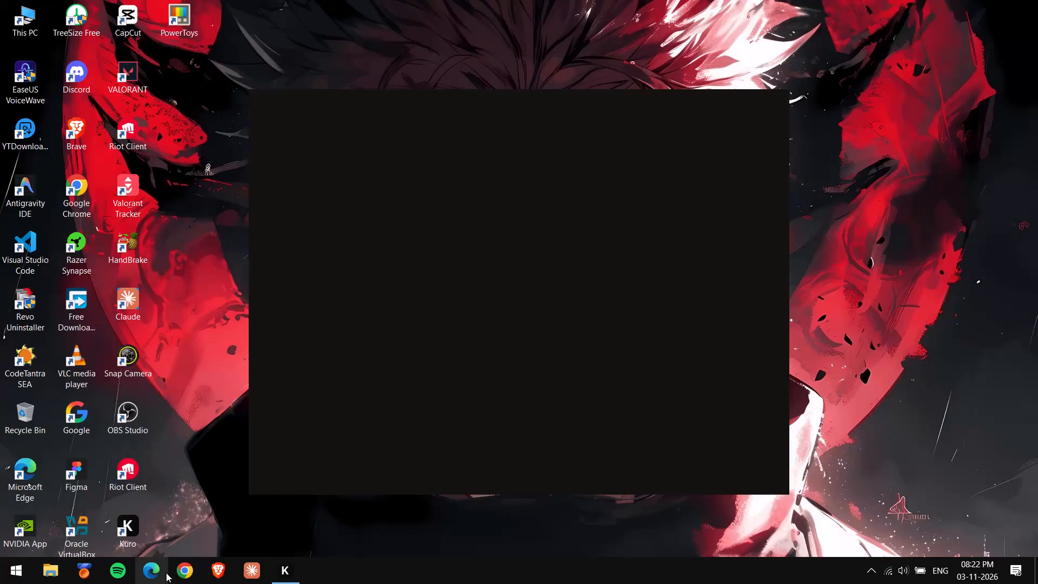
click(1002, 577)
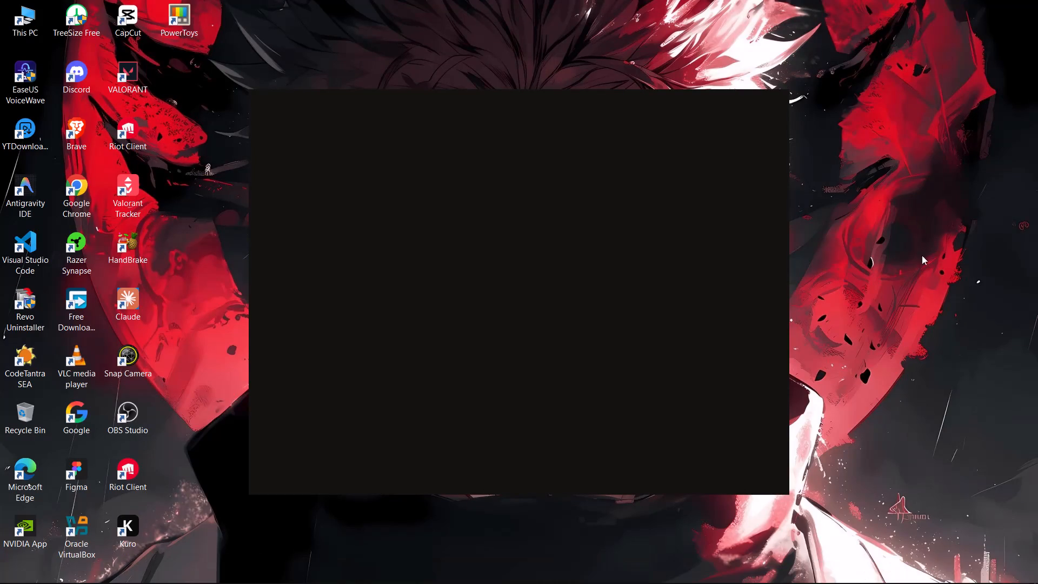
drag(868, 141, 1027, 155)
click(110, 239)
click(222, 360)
Launch CapCut from the desktop.
double_click(138, 32)
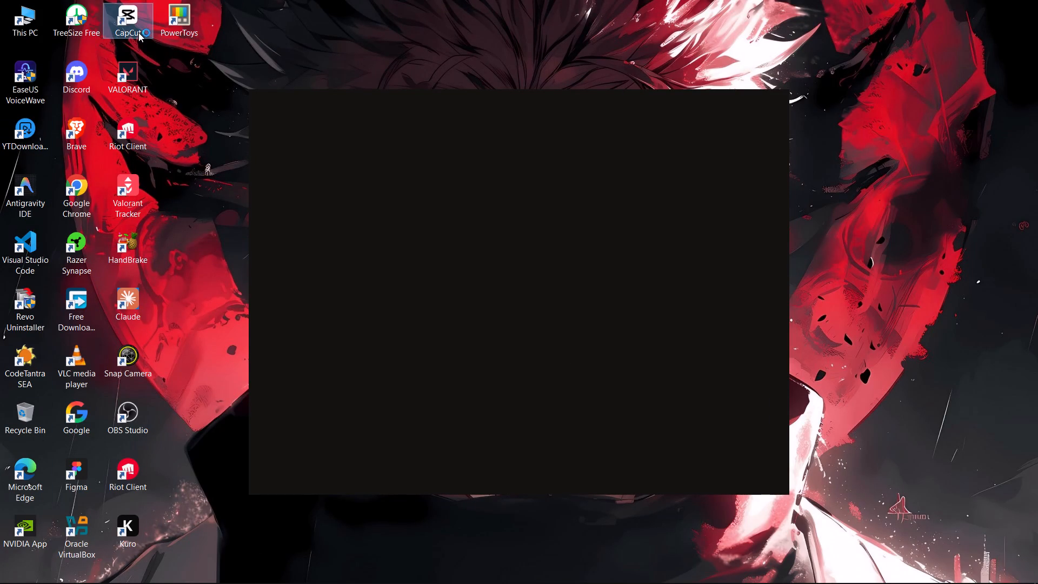
double_click(875, 579)
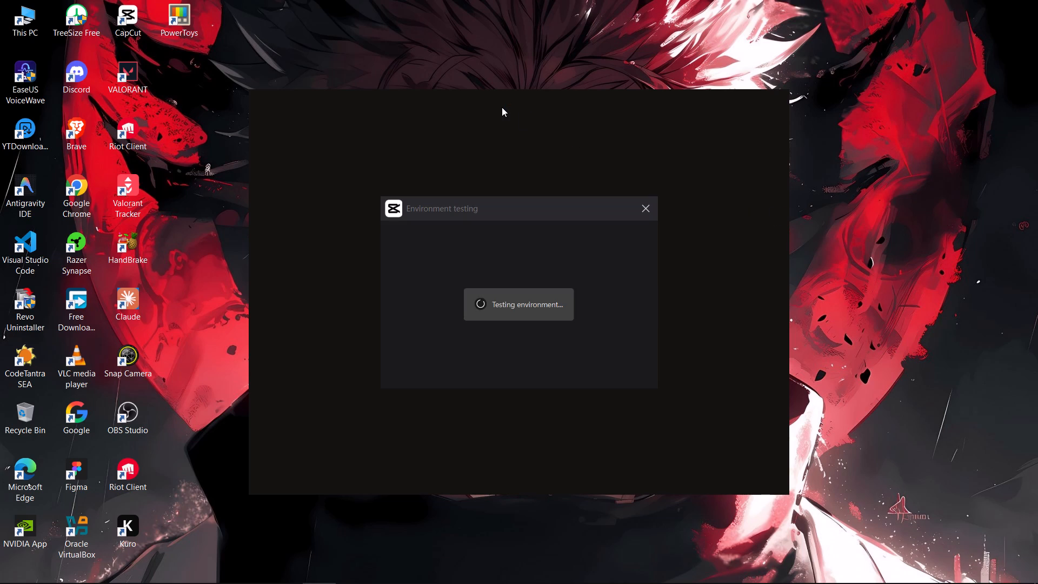
Dismiss the environment testing window that appears at startup.
click(650, 205)
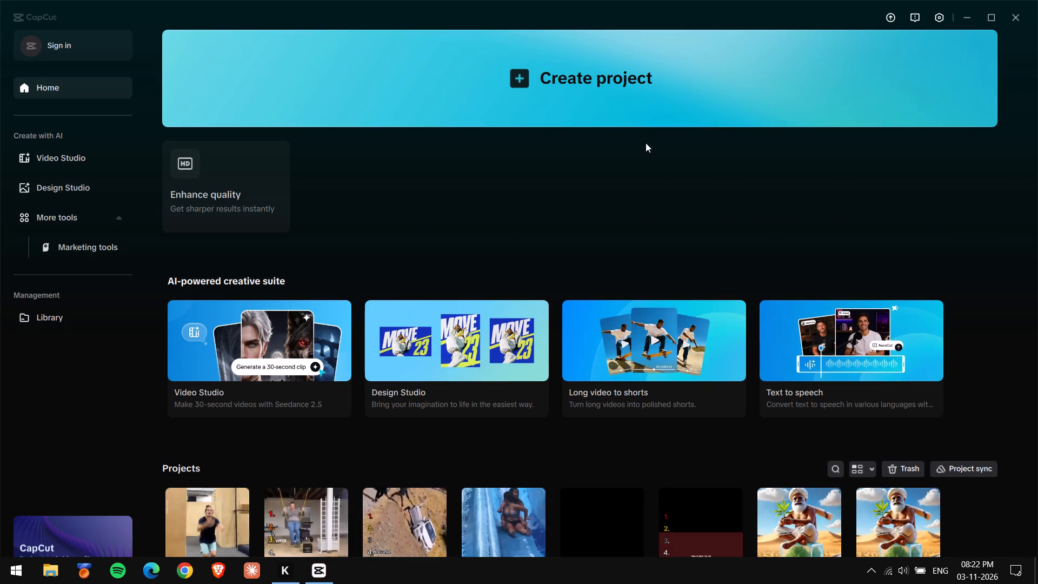
Look through the existing projects on the home page.
scroll(387, 276, down, 2)
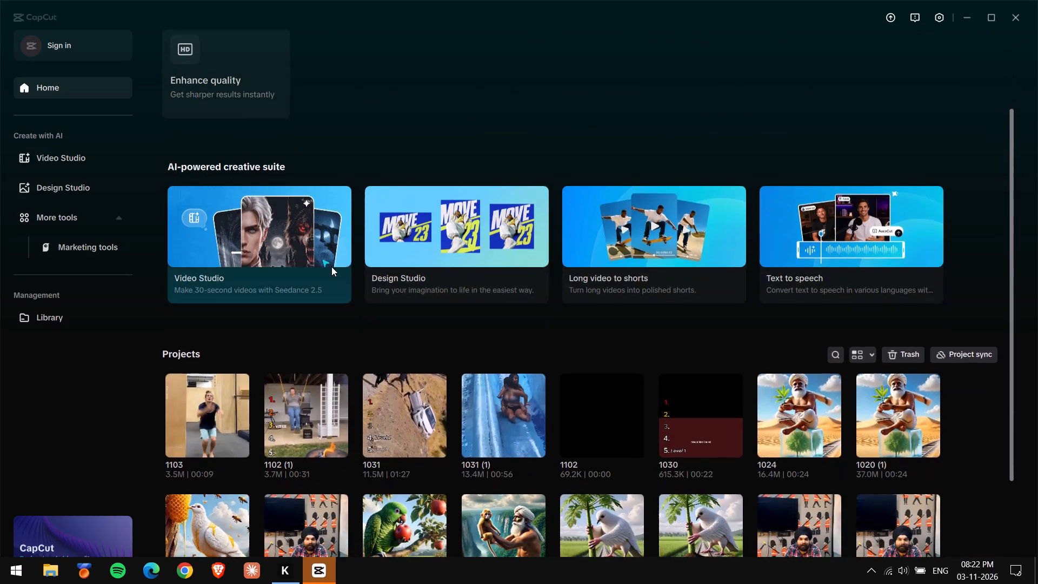
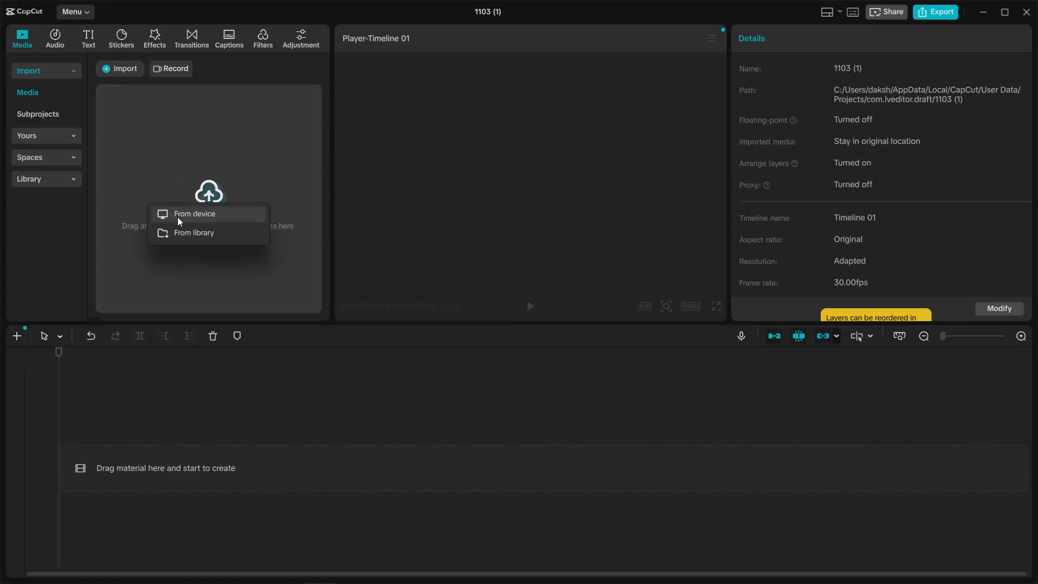
Import the WhatsApp video dated 2026-11-02 from the Downloads folder into the project media.
click(70, 157)
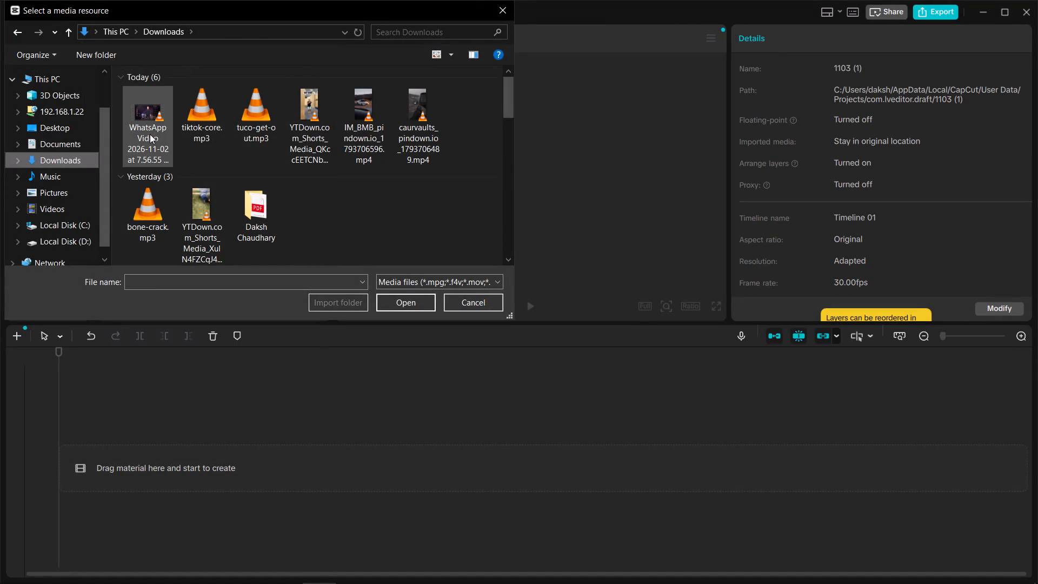
double_click(150, 134)
click(178, 182)
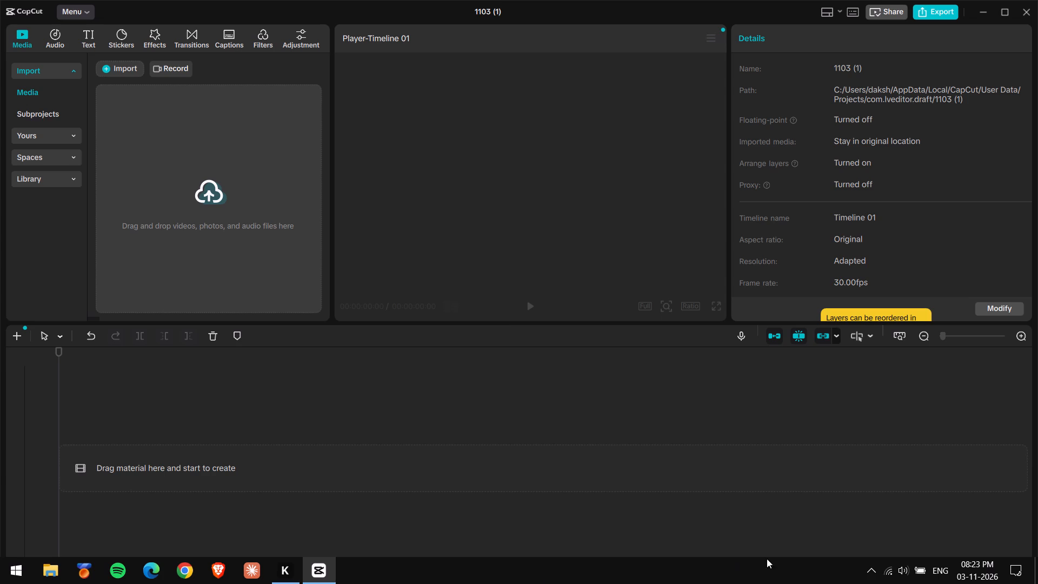
double_click(869, 576)
Place the imported WhatsApp video at the start of the empty timeline.
drag(138, 140, 118, 467)
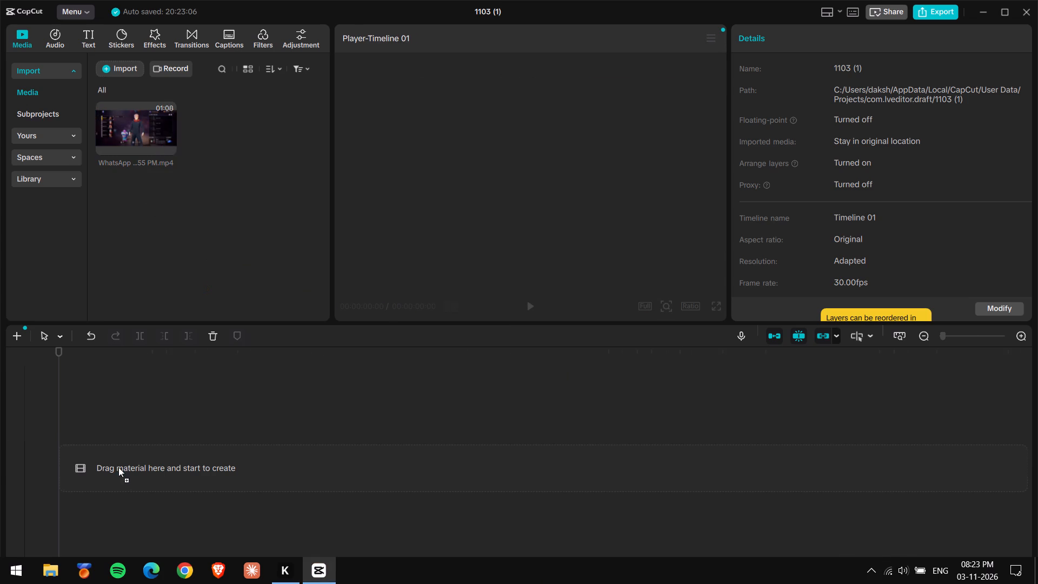
drag(118, 467, 44, 483)
Play the opening seconds of the clip to find where the usable footage should begin.
click(949, 336)
click(955, 336)
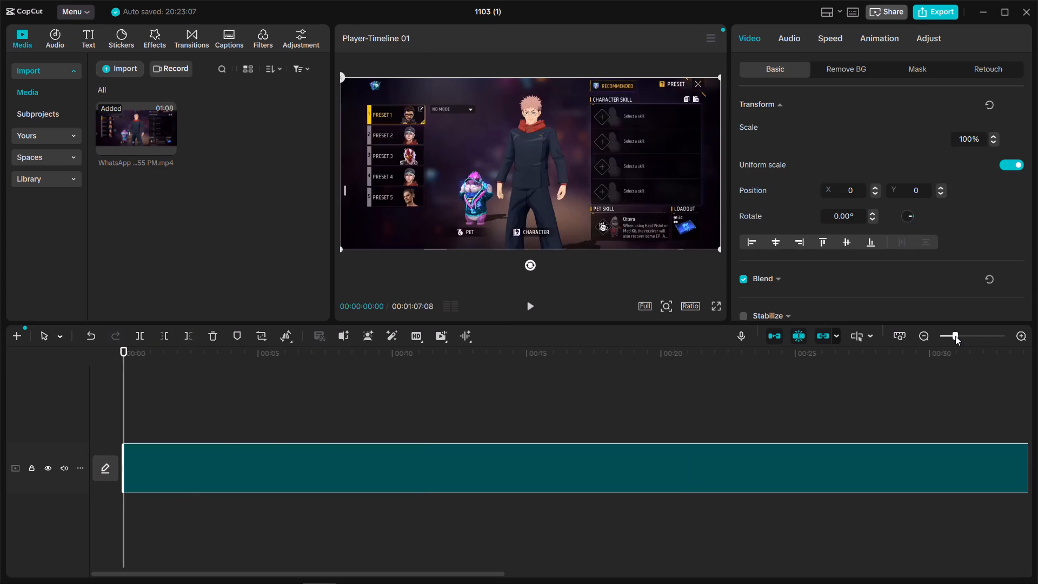
click(965, 337)
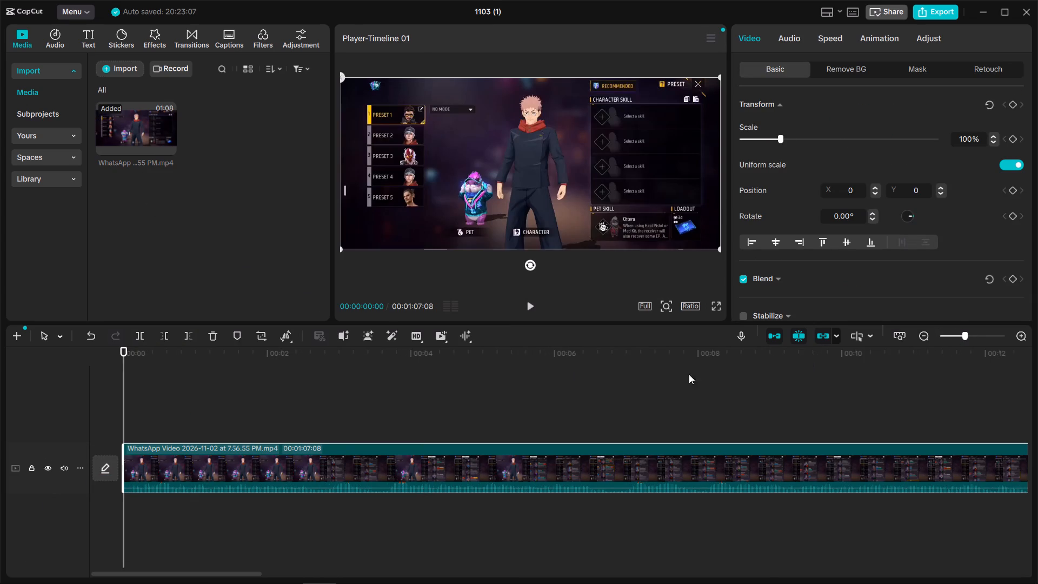
click(294, 406)
drag(294, 406, 64, 433)
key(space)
right_click(136, 422)
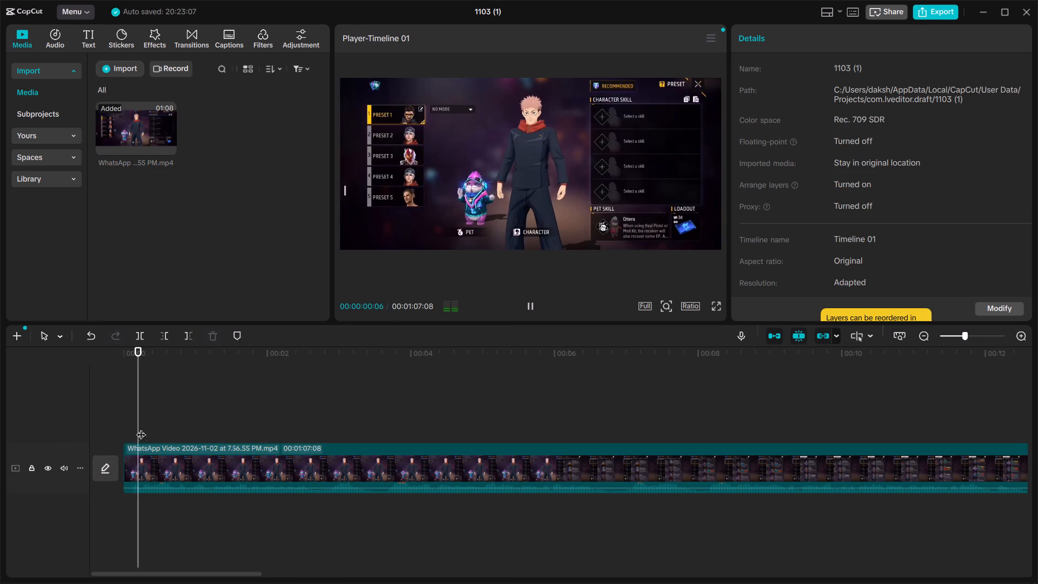
click(345, 403)
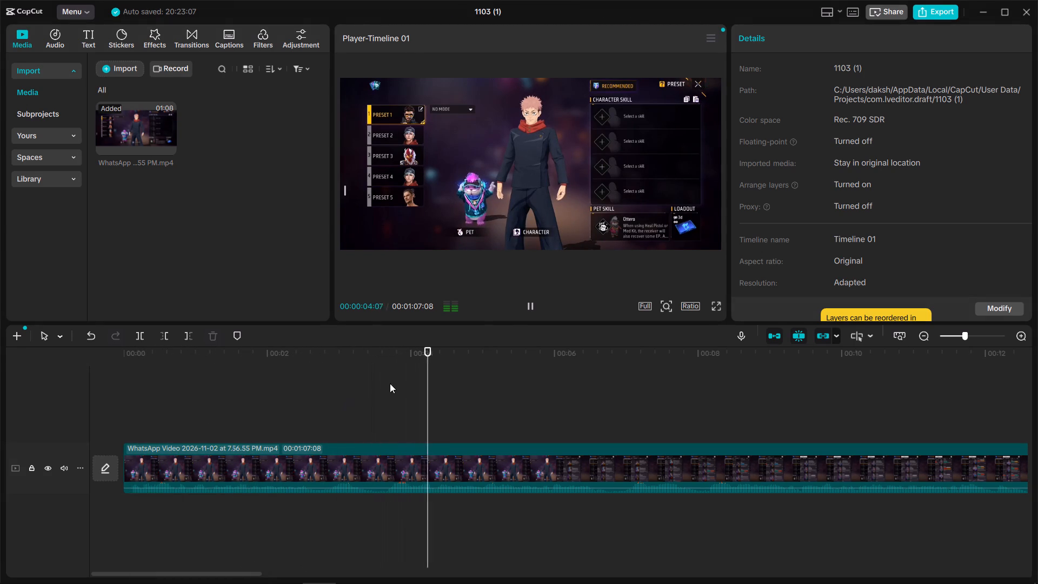
Trim the beginning of the clip up to the playhead at 00:00:02:25.
click(421, 423)
drag(421, 423, 333, 437)
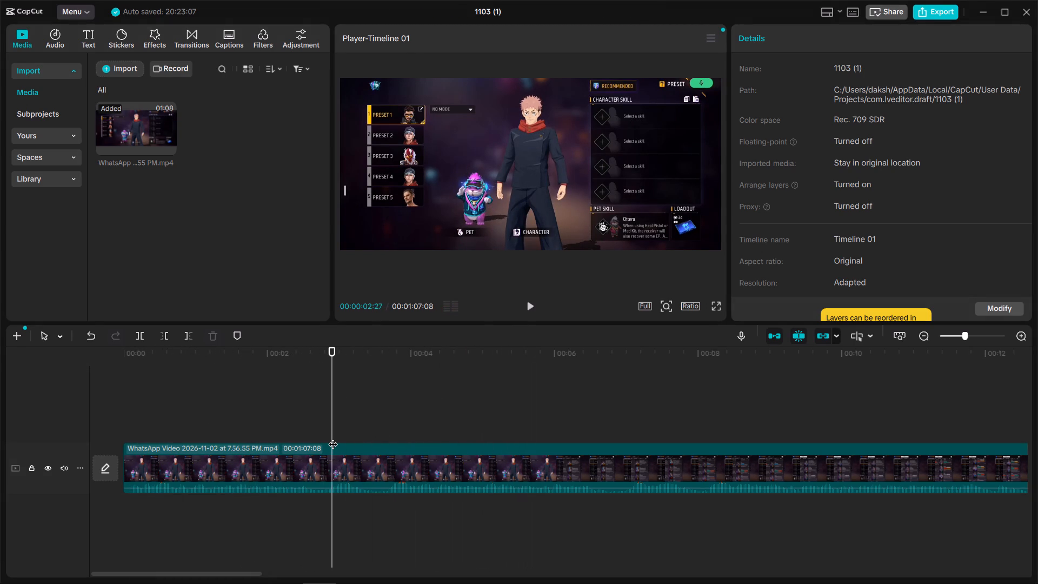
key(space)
click(334, 436)
drag(333, 436, 295, 441)
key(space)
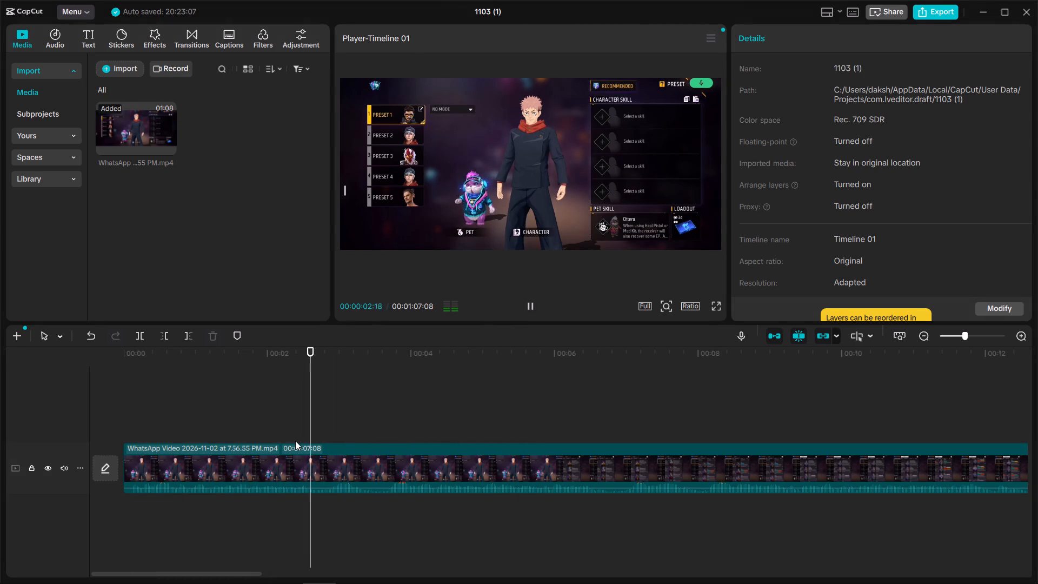
double_click(326, 430)
click(324, 455)
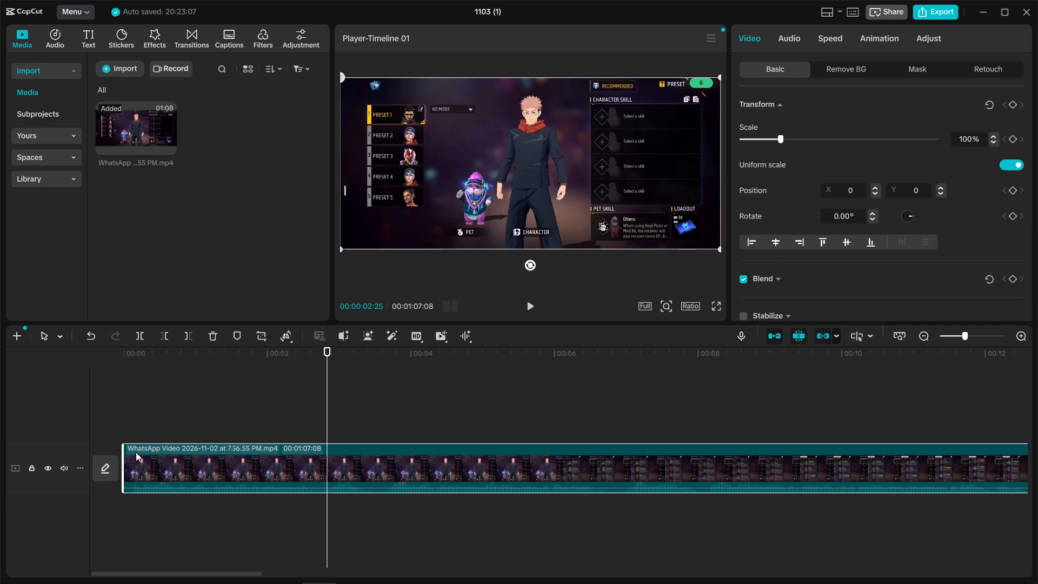
click(119, 455)
drag(121, 457, 324, 460)
Replay the beginning of the trimmed clip and turn on loudness normalization for its audio.
click(143, 432)
drag(143, 432, 94, 443)
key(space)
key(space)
right_click(148, 455)
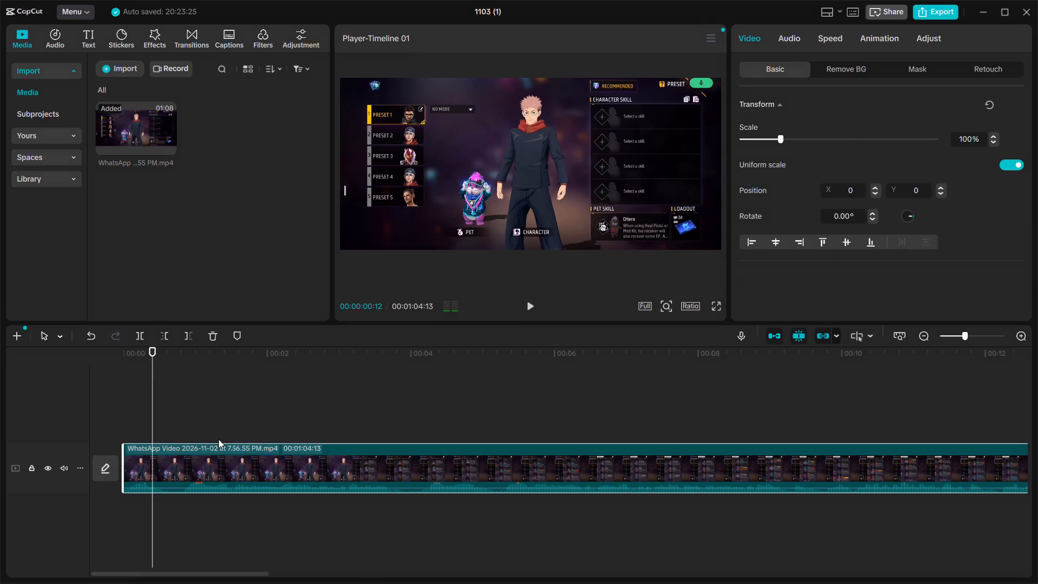
double_click(802, 37)
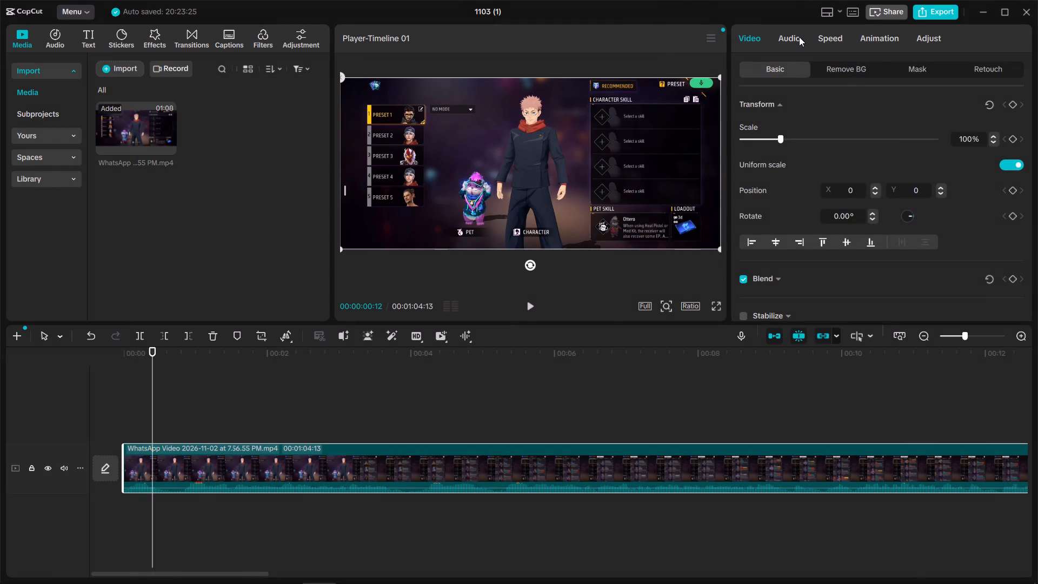
click(743, 236)
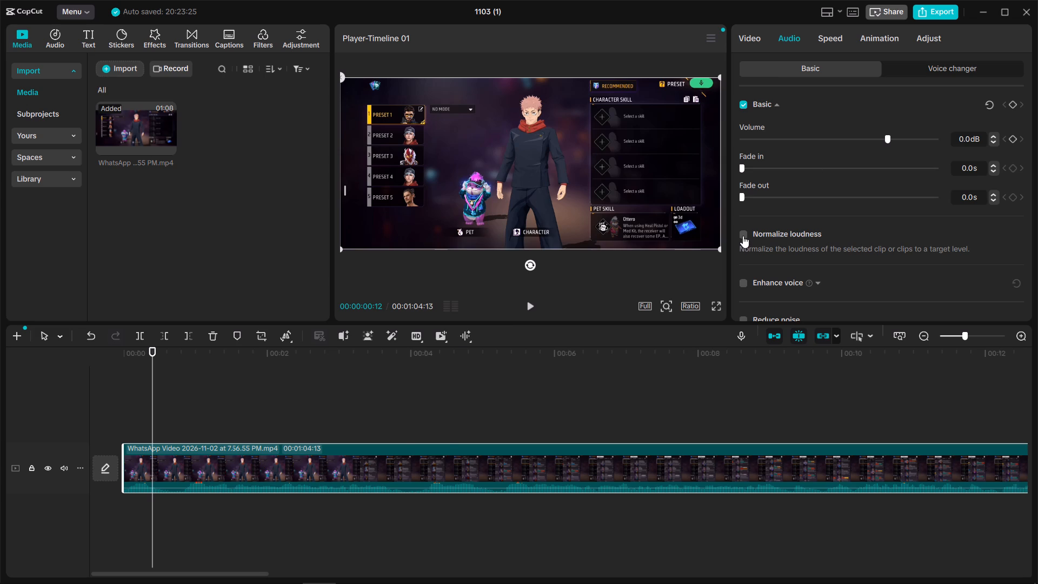
Listen to the normalized clip from its start and lower its volume to -0.5 dB.
click(229, 414)
drag(229, 414, 119, 436)
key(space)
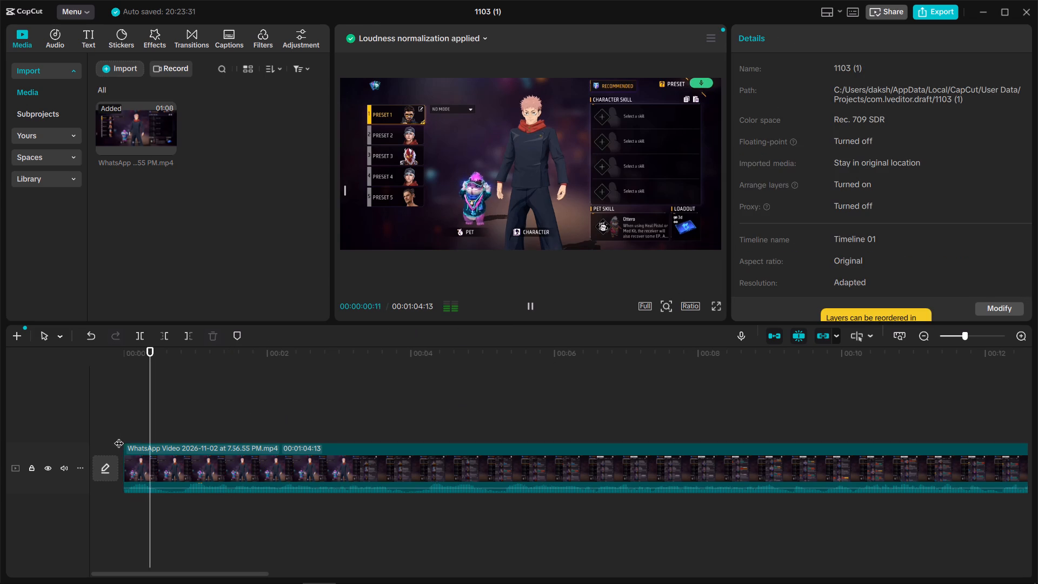
click(238, 419)
drag(238, 419, 92, 455)
click(202, 455)
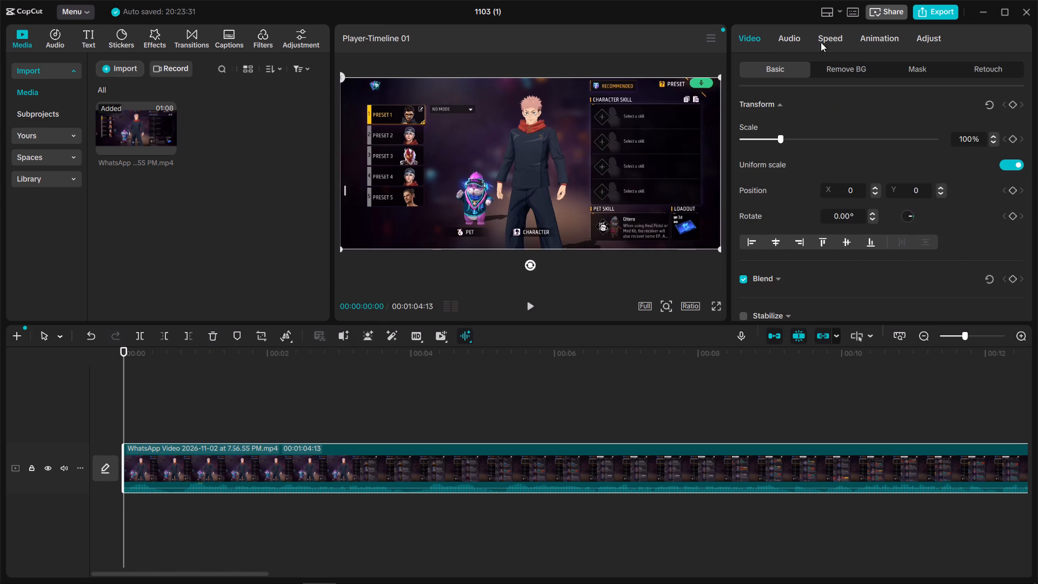
click(790, 39)
triple_click(995, 143)
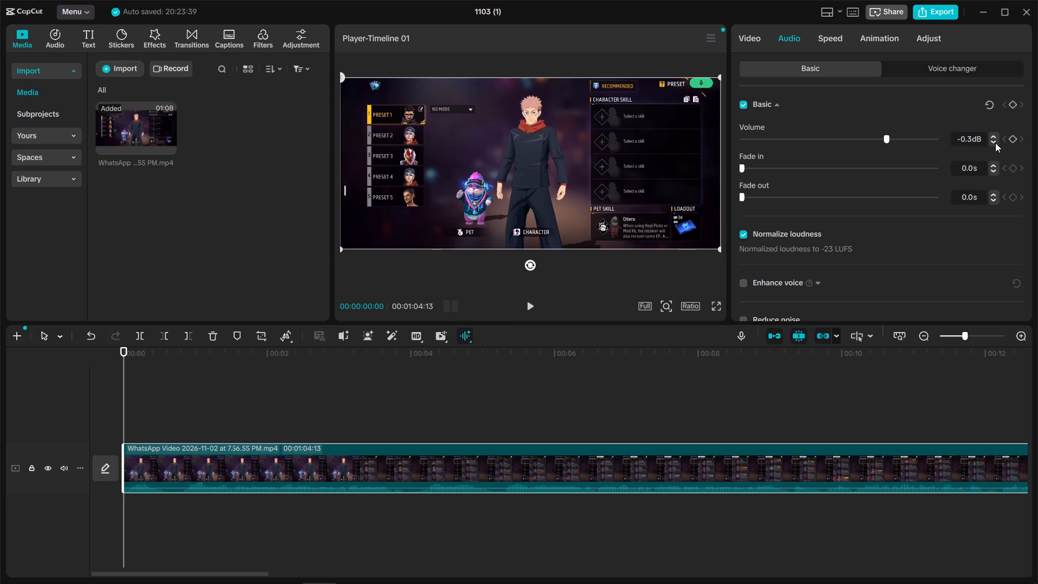
double_click(995, 143)
Turn on voice enhancement for the clip's audio.
click(743, 283)
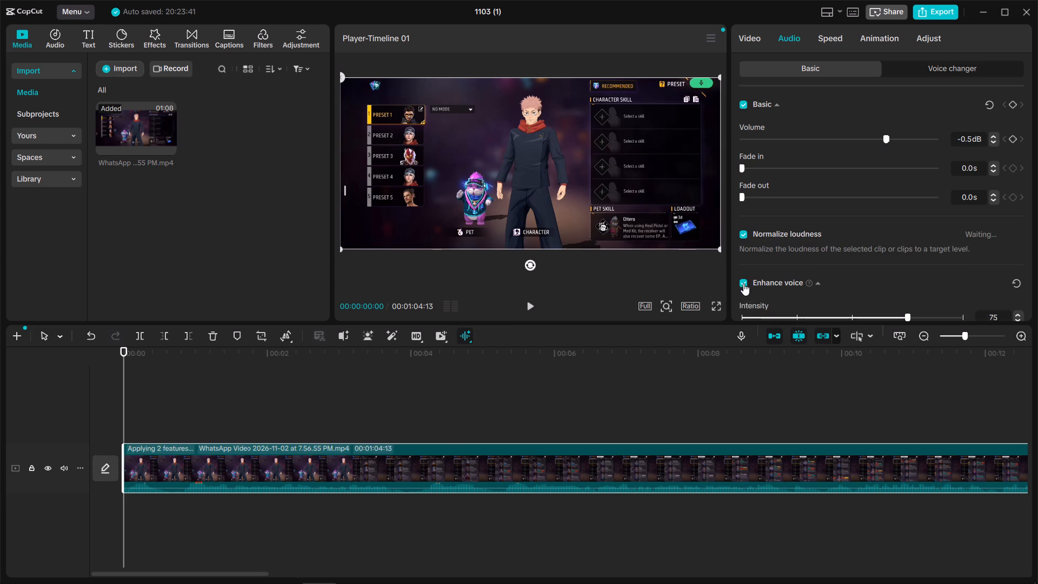
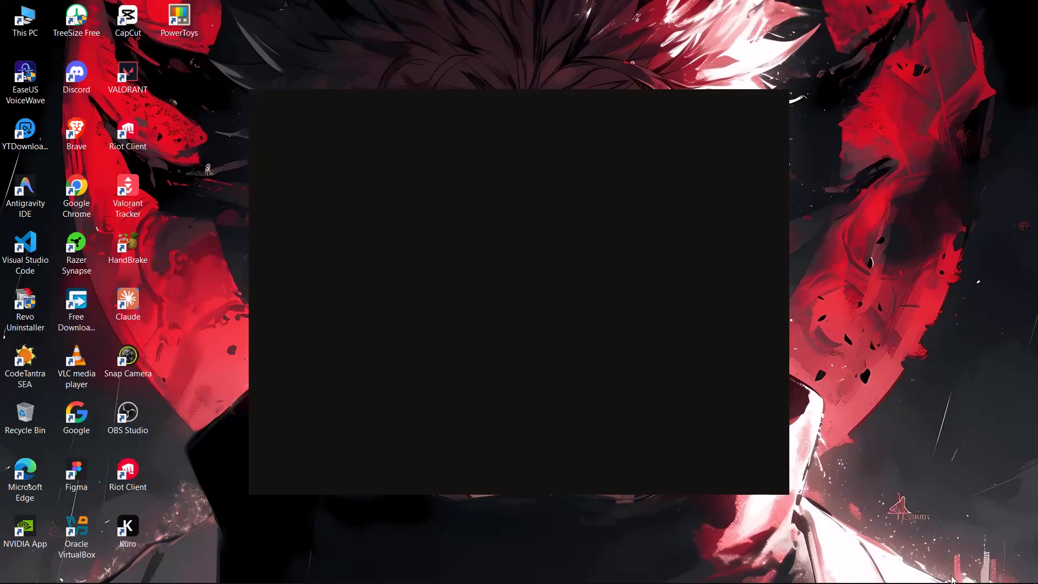
Connect to the VPN named japan from the available network connections.
click(888, 571)
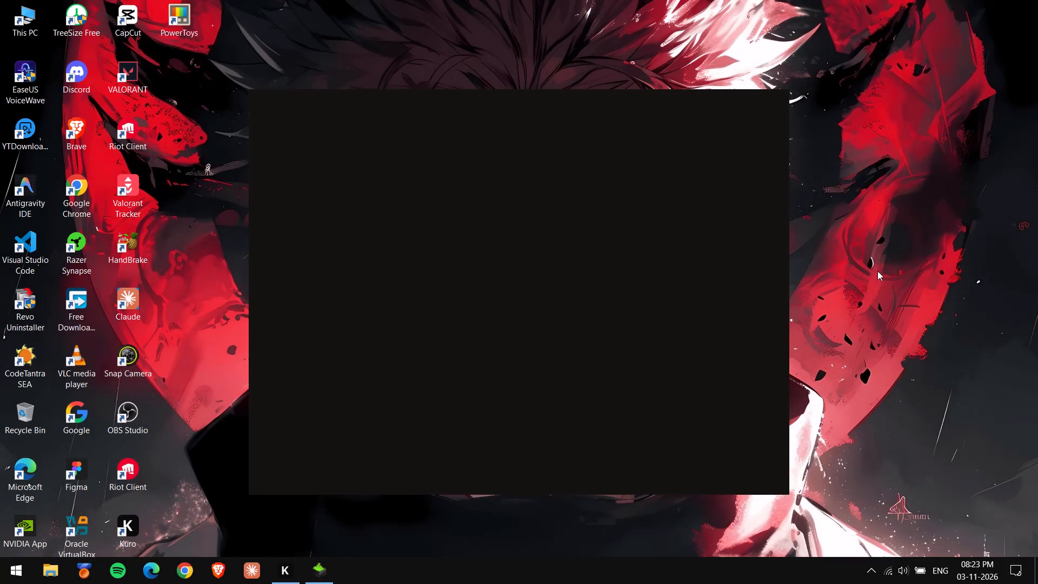
click(882, 200)
click(969, 226)
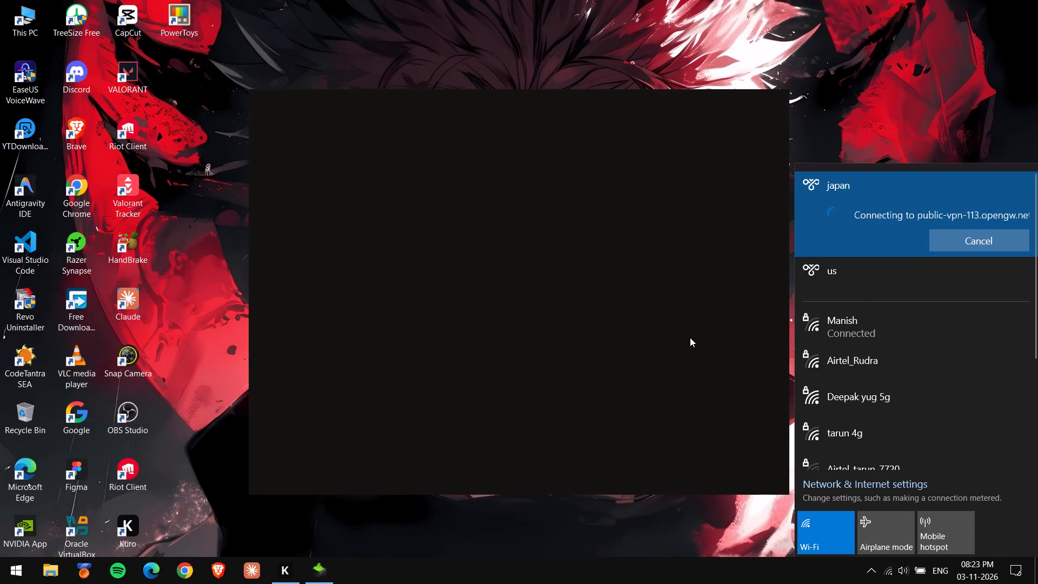
Bring up the NVIDIA App installer window.
right_click(308, 583)
click(321, 550)
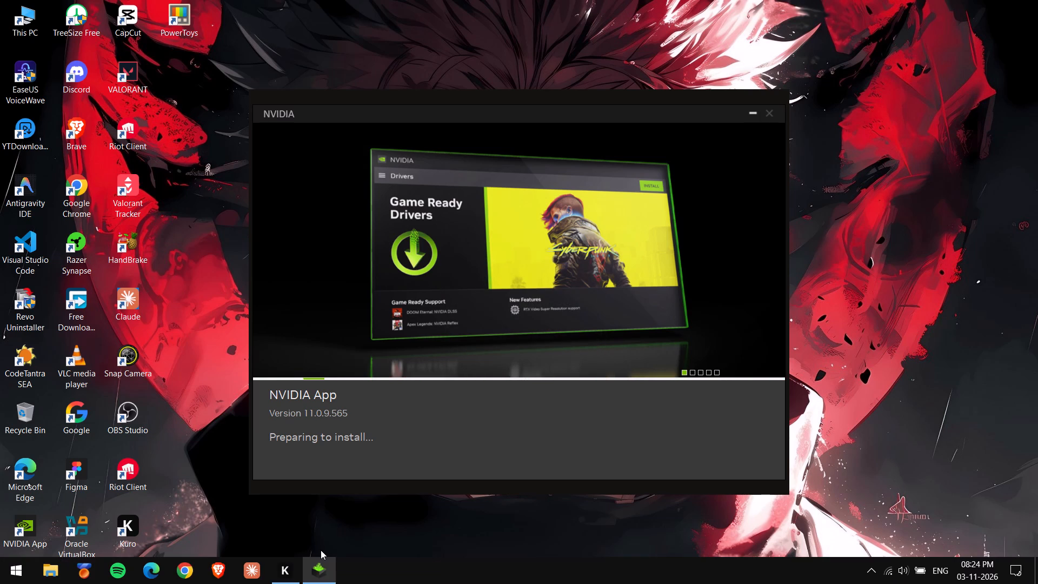
Check the connection status of the japan VPN and close the network list.
click(883, 578)
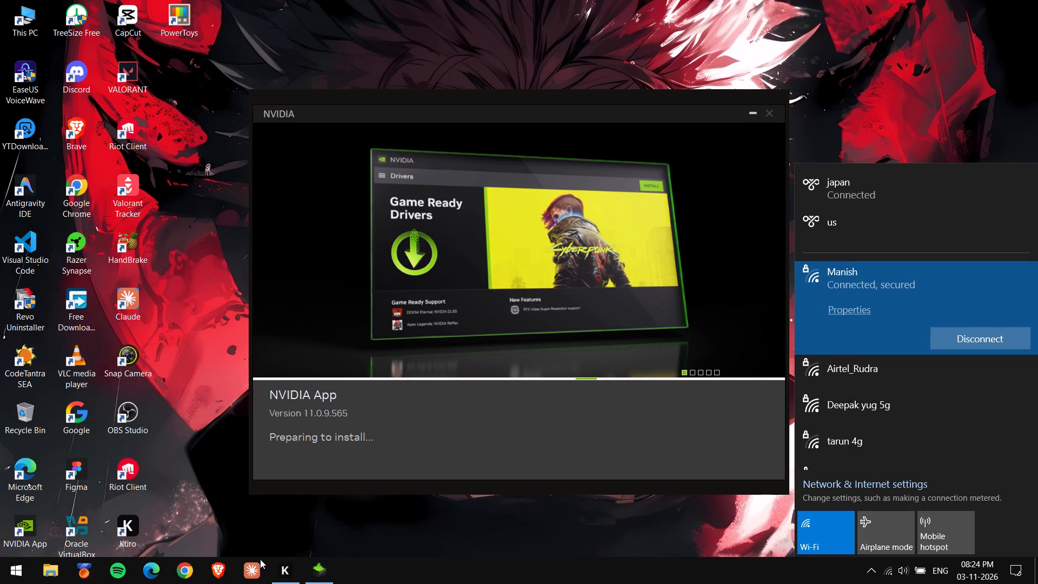
click(195, 229)
Launch CapCut from the desktop.
double_click(141, 28)
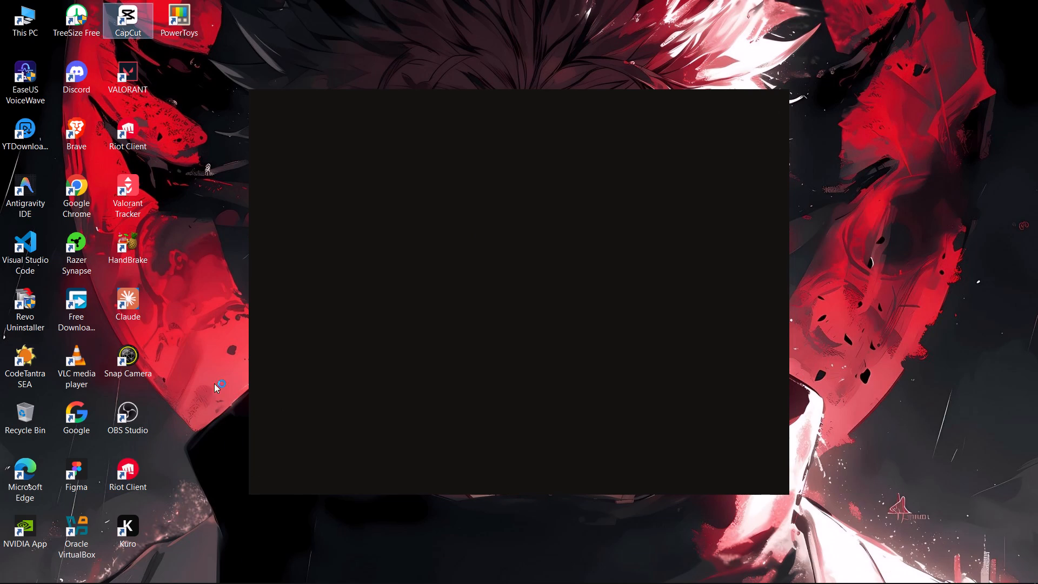
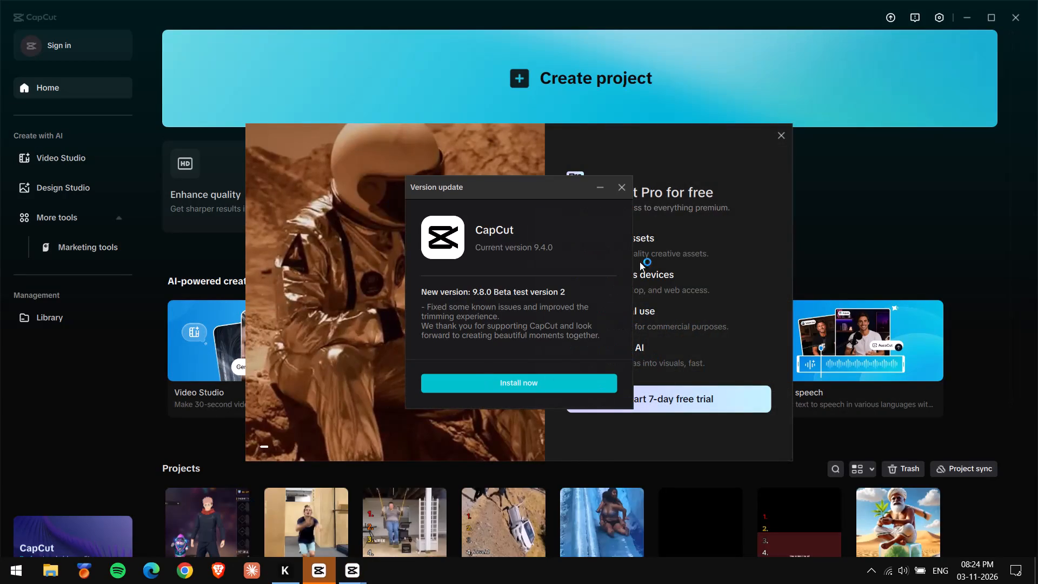
Dismiss the version update window without installing the new version.
click(621, 184)
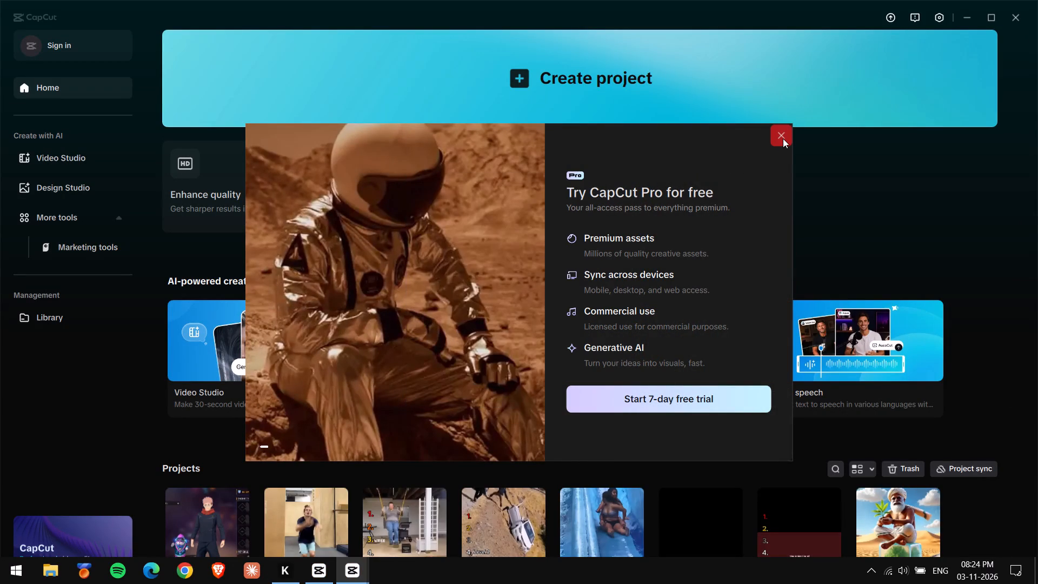
Dismiss the Pro free trial offer and the version update window without installing the update.
click(783, 138)
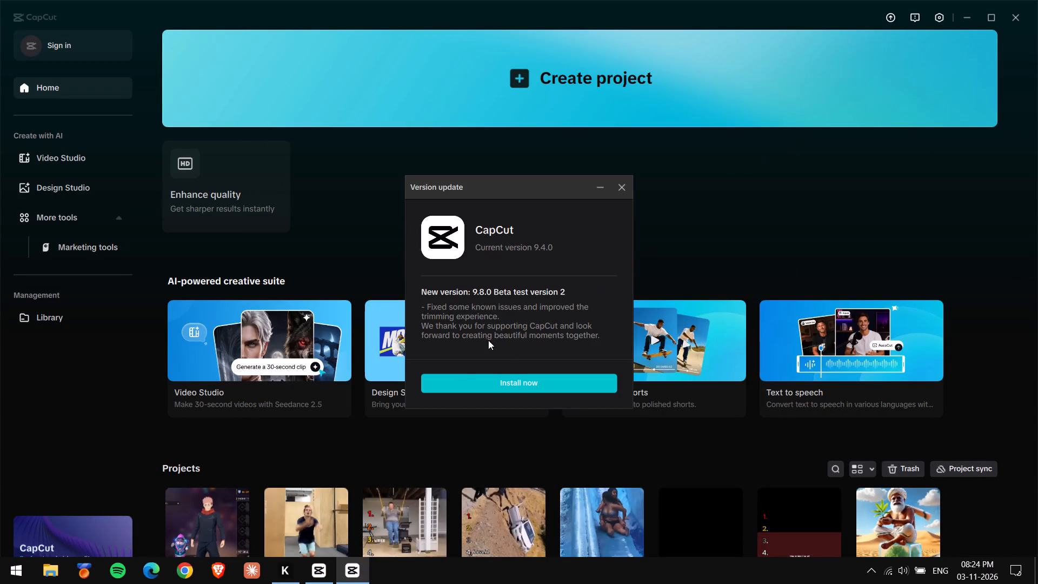
click(622, 181)
Look through the existing projects in the Projects section of the home page.
scroll(322, 412, down, 2)
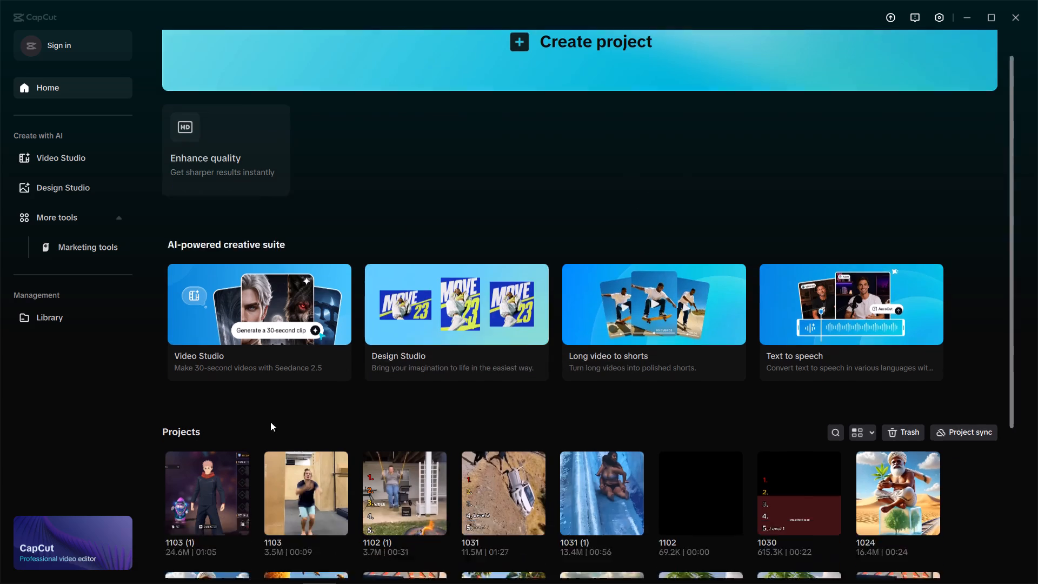
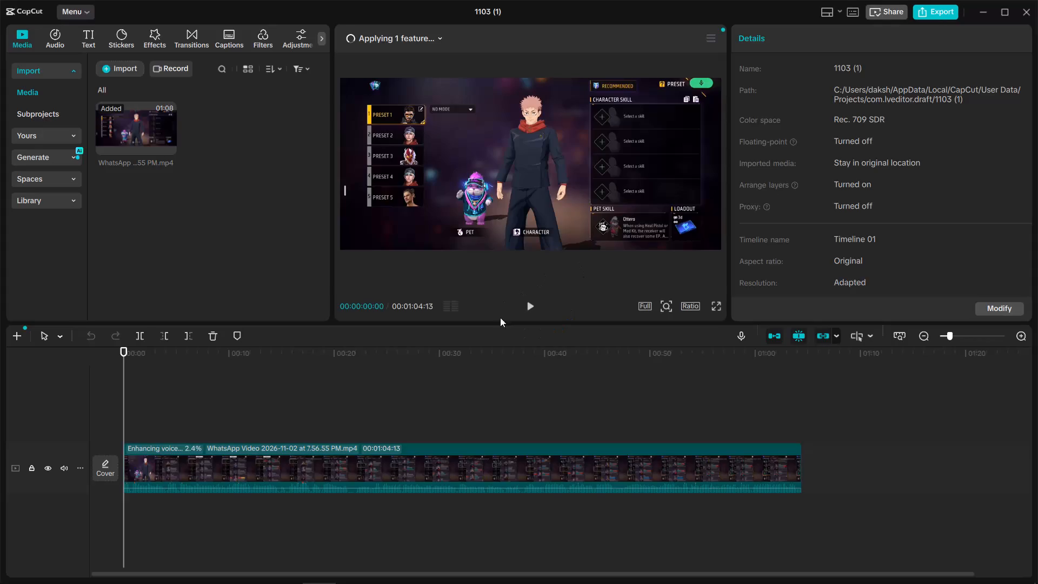
Raise the Enhance voice intensity of the WhatsApp video clip on the timeline to 100.
click(301, 450)
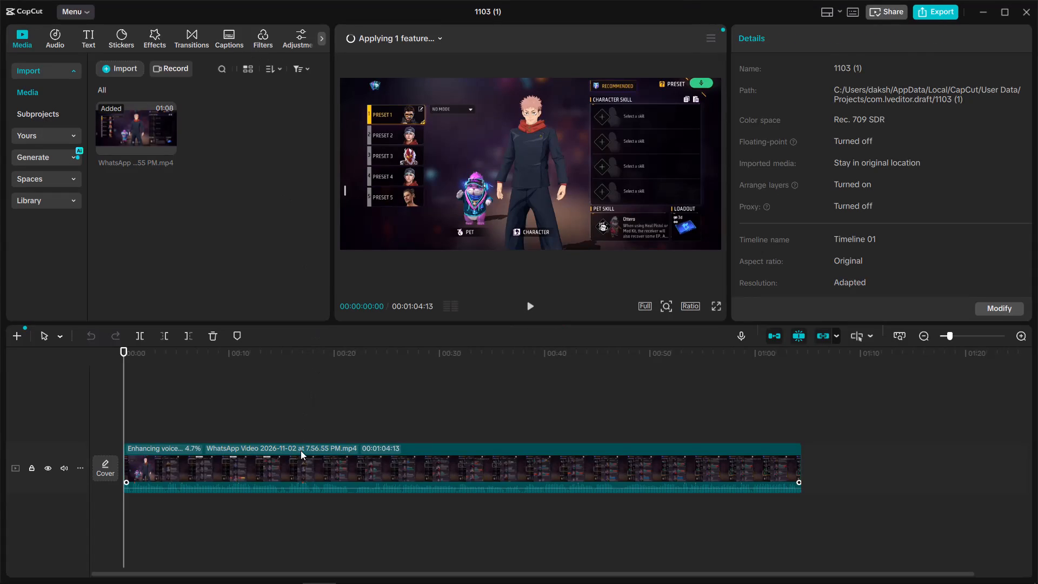
click(784, 41)
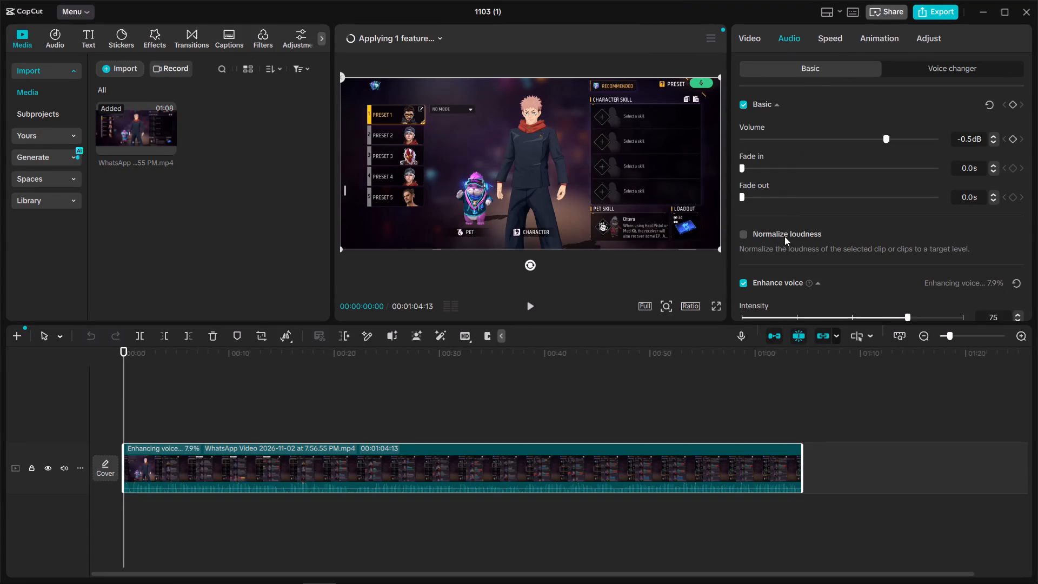
scroll(846, 267, down, 1)
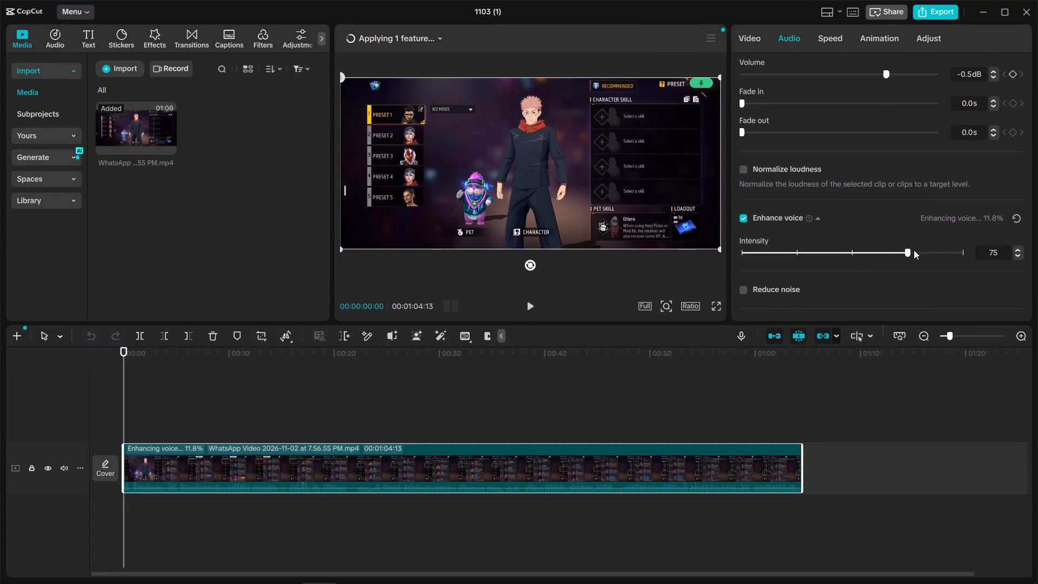
drag(908, 251, 974, 258)
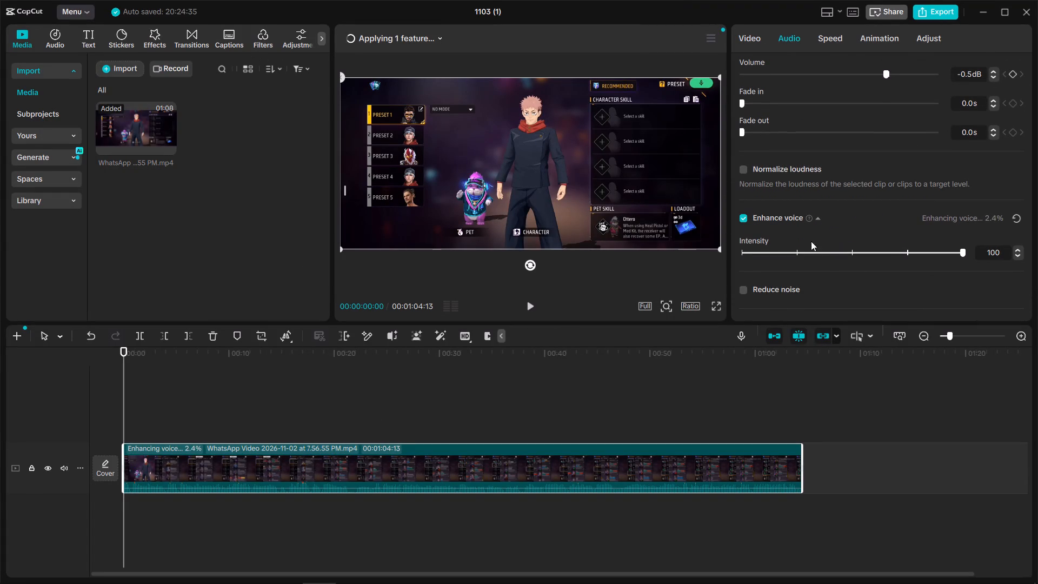
Open the Effects library to its video effects.
click(155, 44)
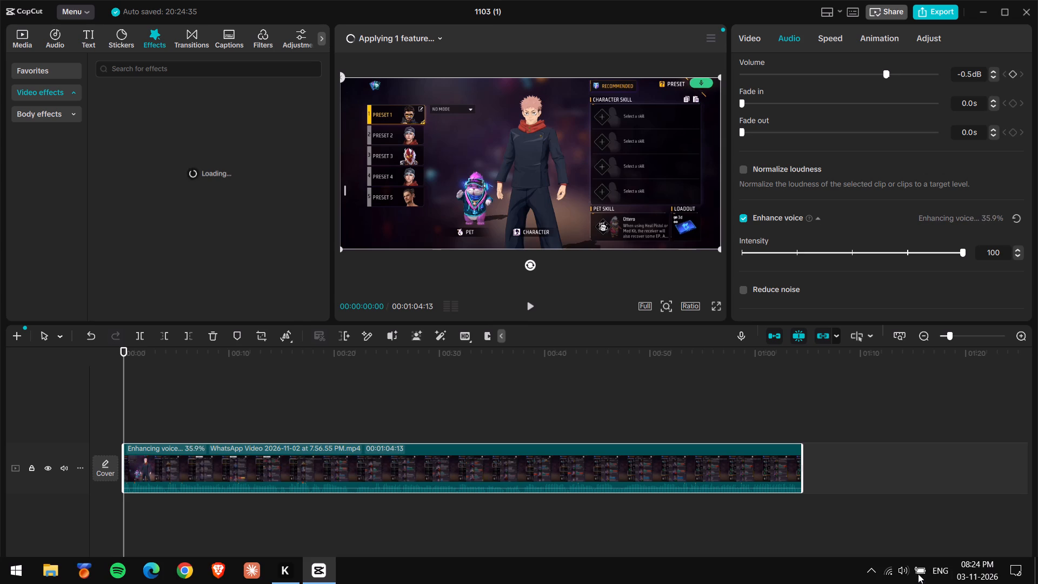
Disconnect the japan VPN and check its connection status in the Windows network list.
click(898, 571)
click(896, 571)
click(892, 571)
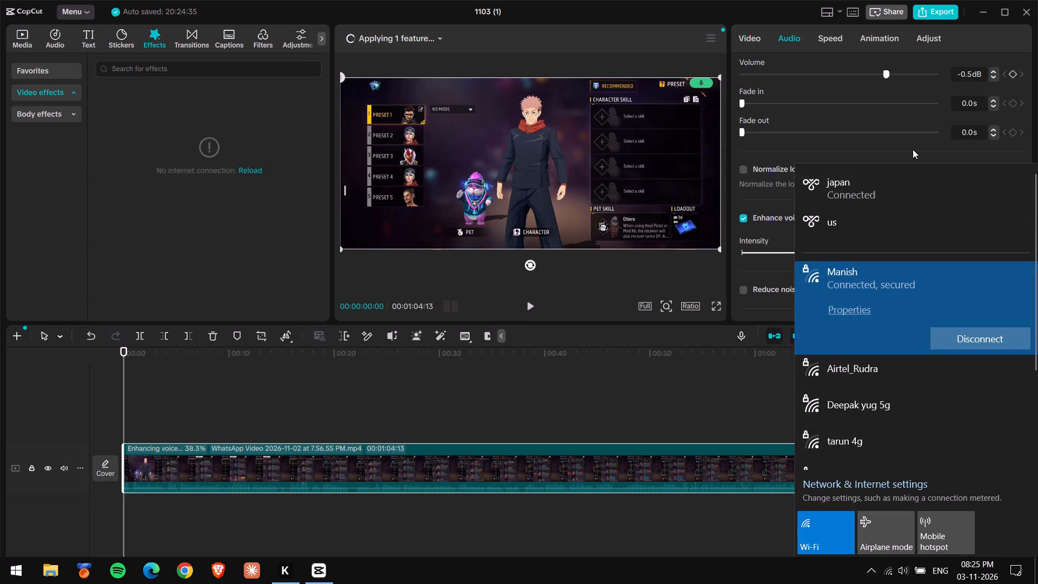
click(909, 179)
click(993, 230)
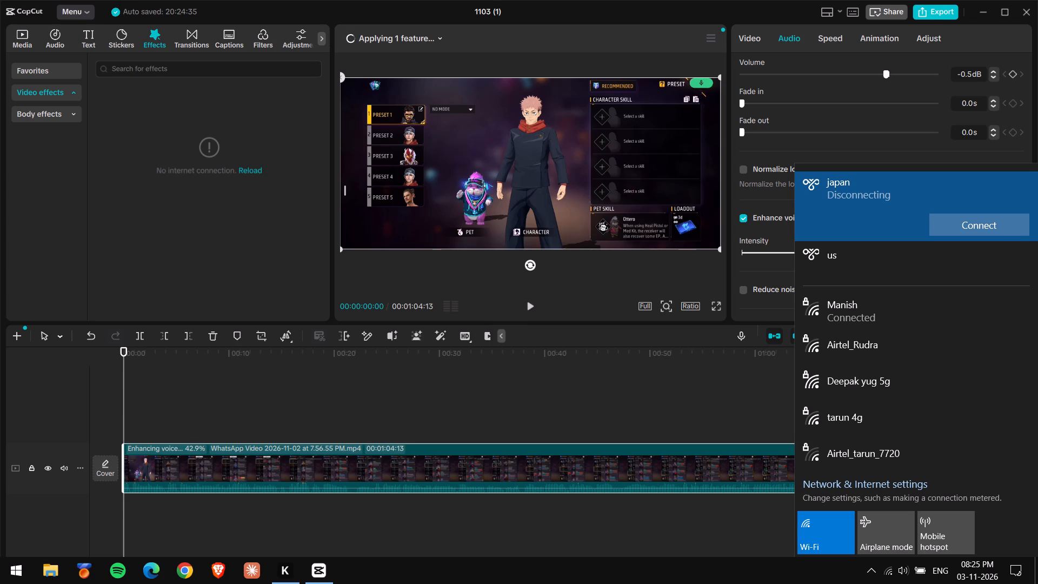
click(744, 583)
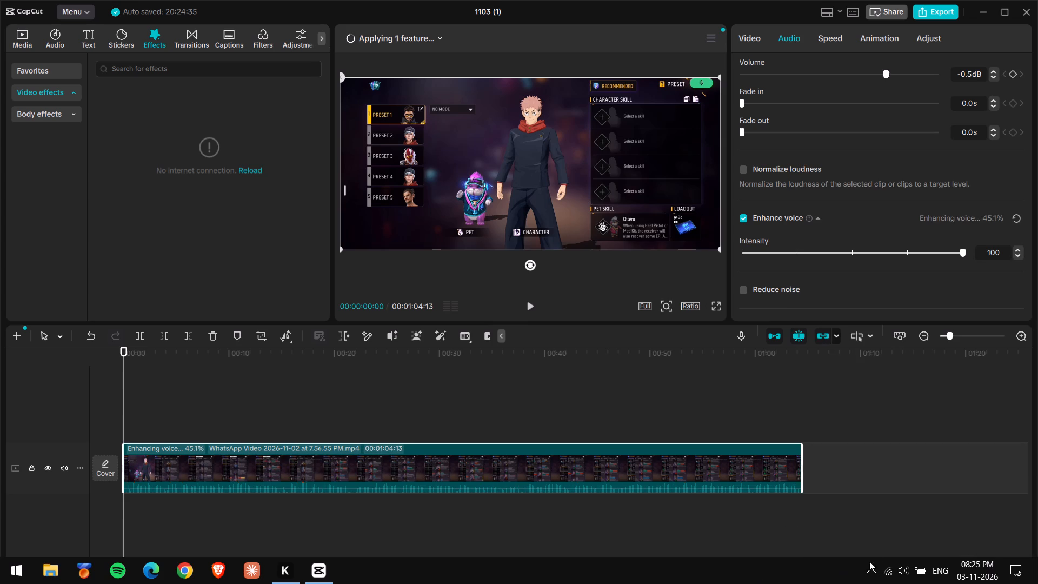
click(890, 574)
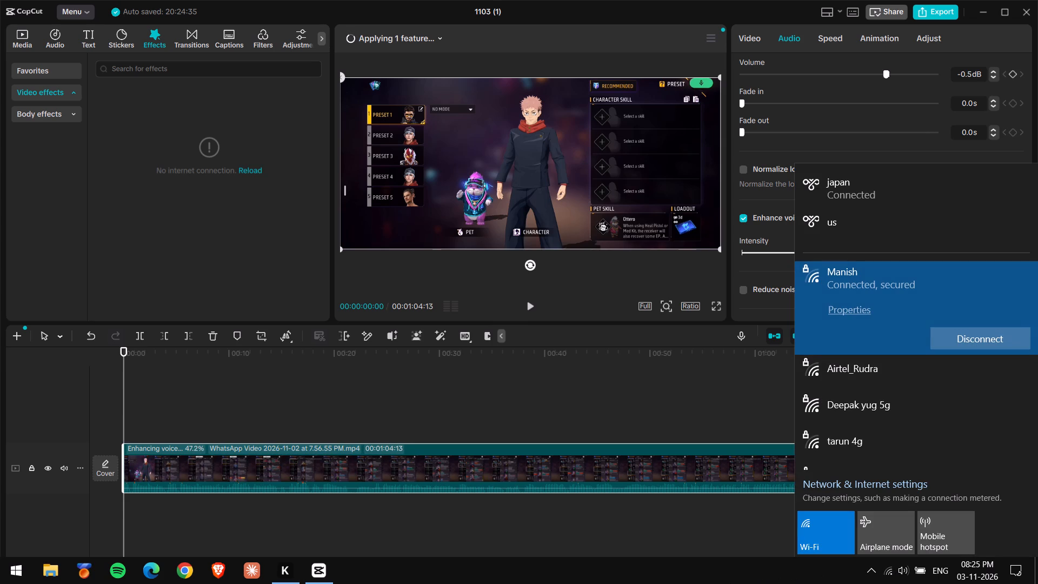
click(868, 183)
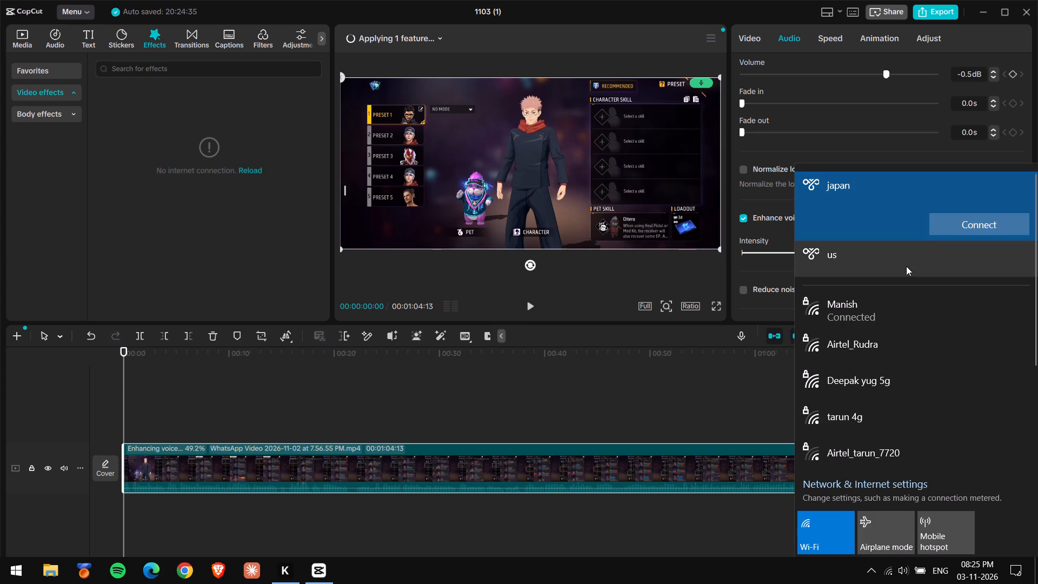
click(722, 583)
click(897, 573)
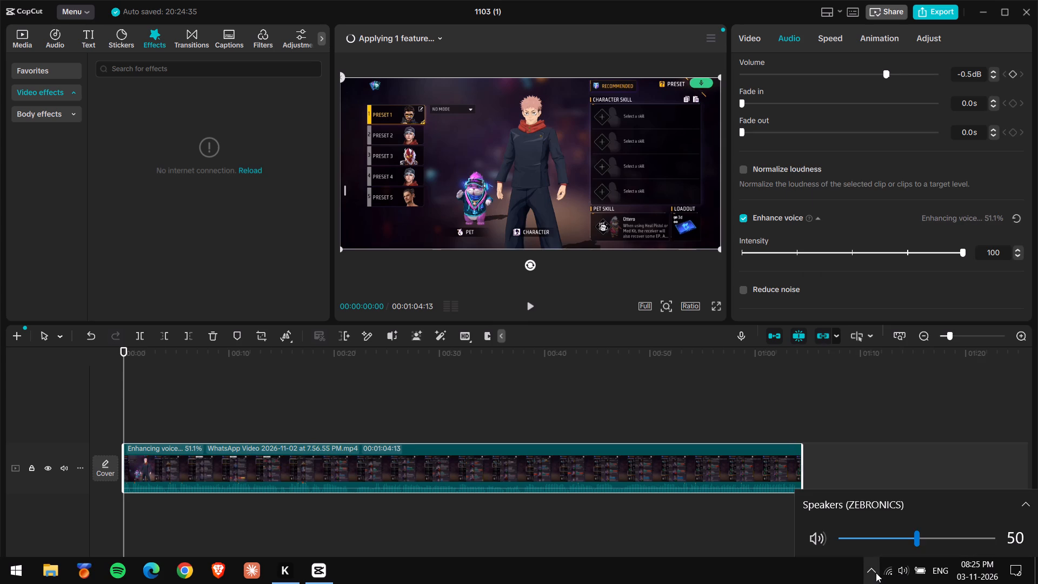
click(888, 570)
click(709, 583)
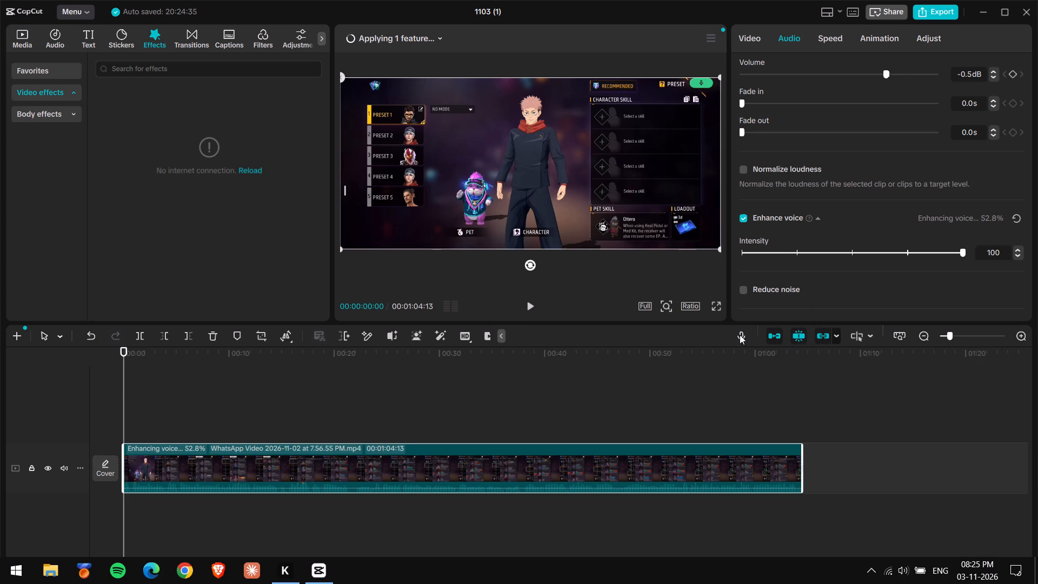
Reload the video effects library in CapCut.
click(263, 169)
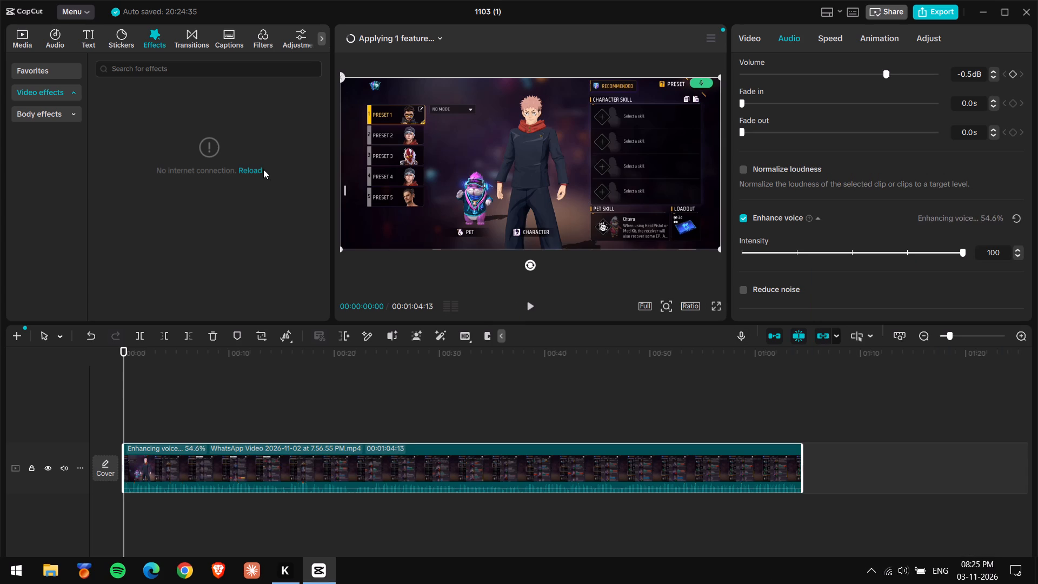
click(254, 177)
click(250, 170)
right_click(250, 170)
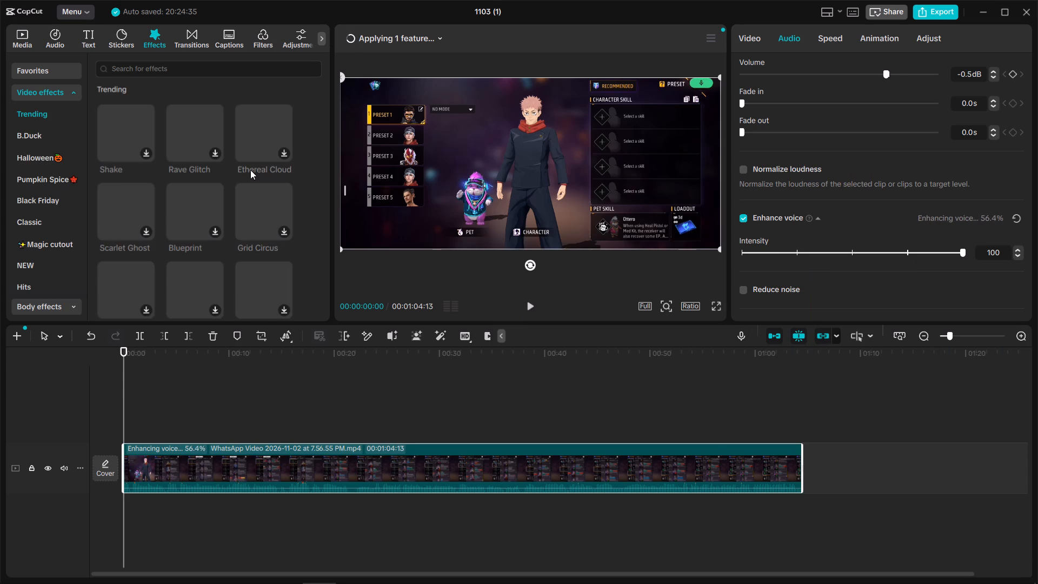
Look through the Trending video effects and the list of video effect categories.
scroll(180, 201, down, 6)
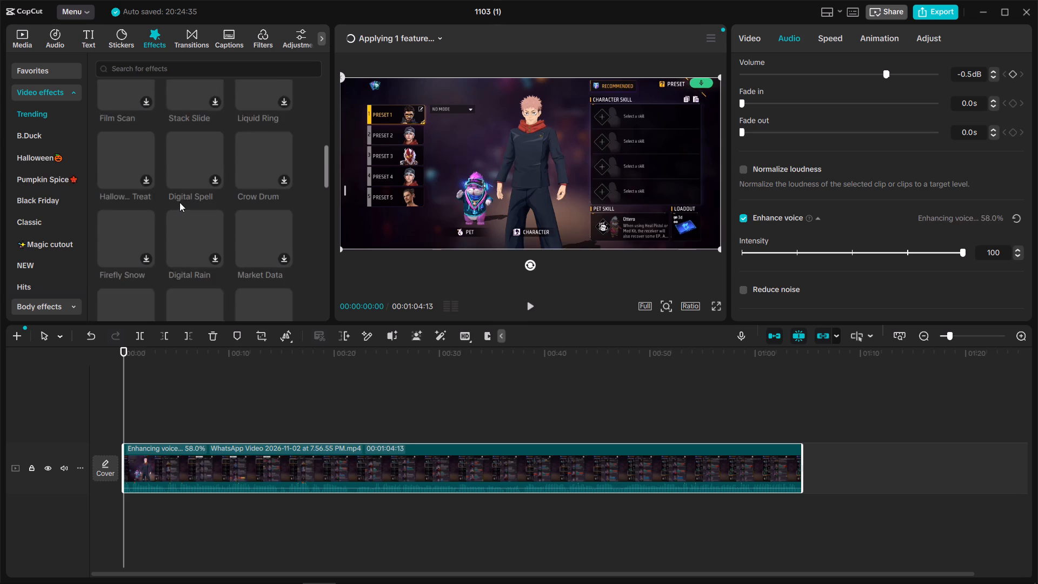
scroll(179, 202, down, 9)
scroll(66, 222, down, 6)
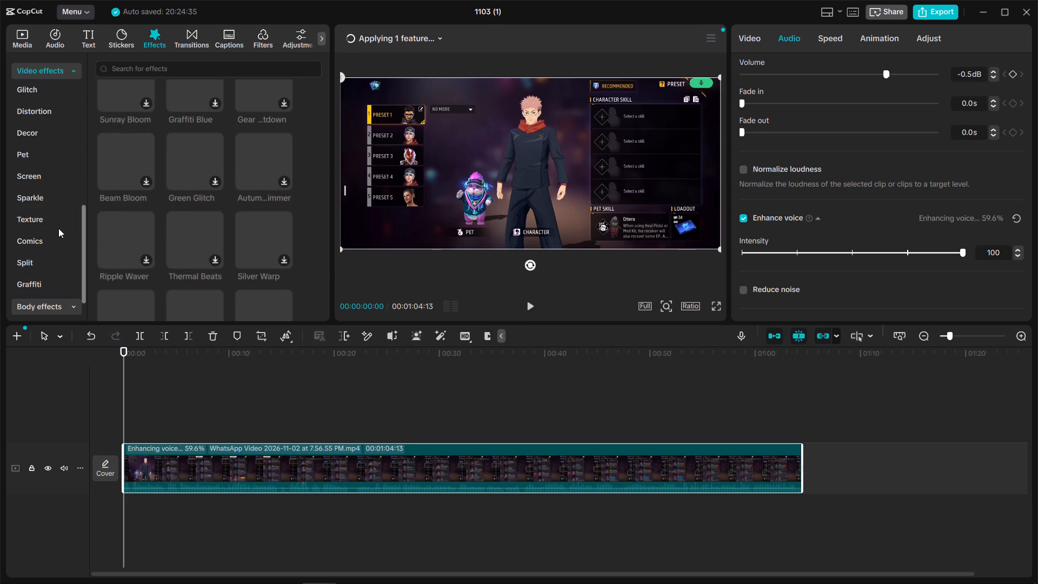
scroll(58, 228, up, 7)
scroll(189, 209, up, 9)
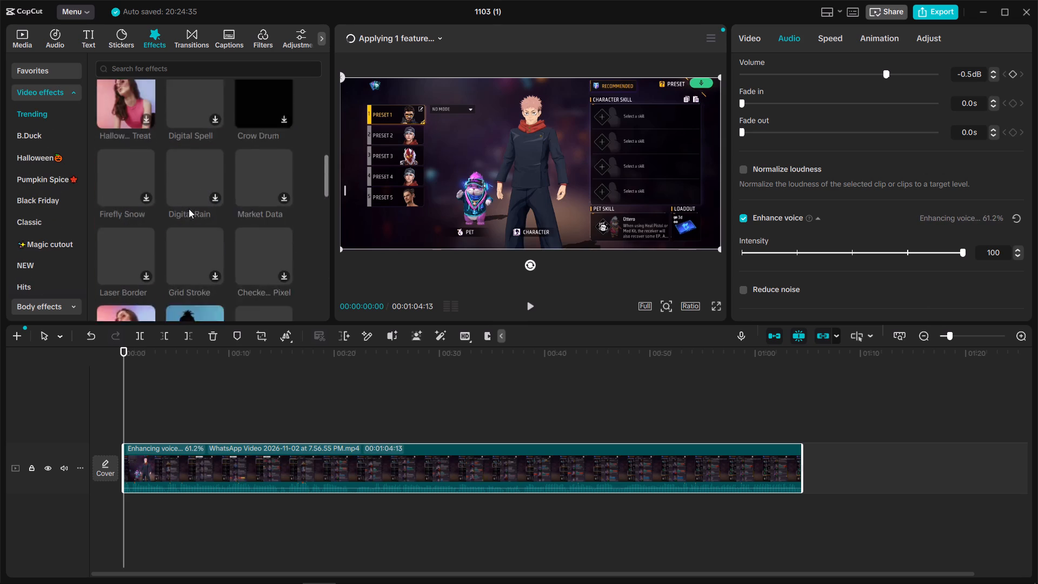
scroll(195, 212, up, 11)
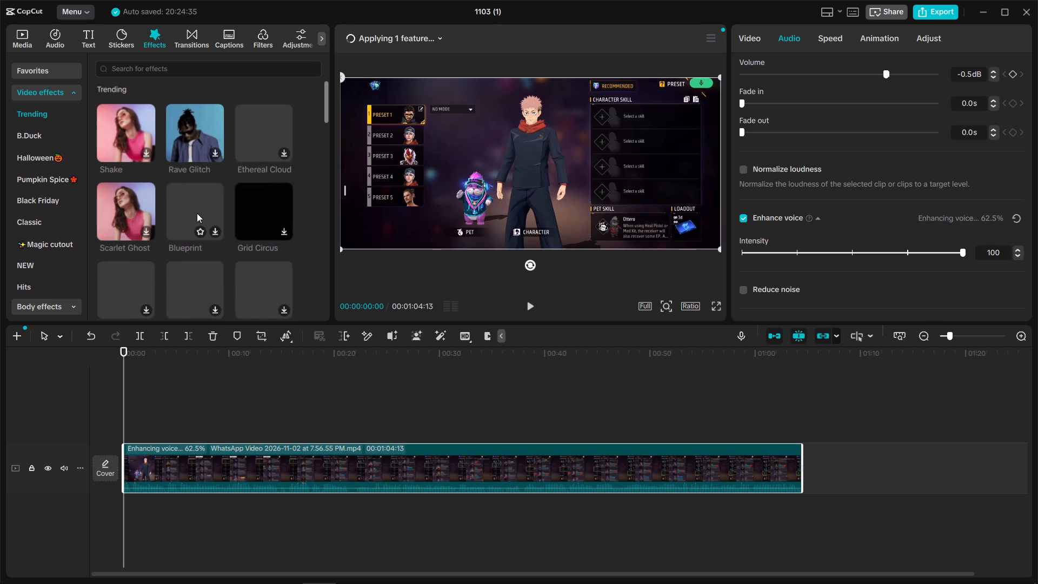
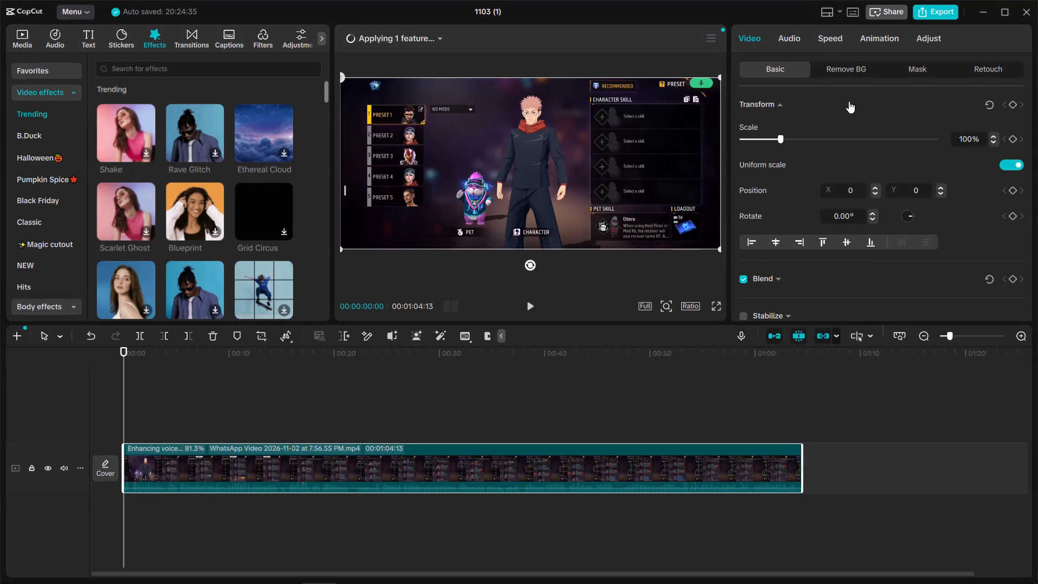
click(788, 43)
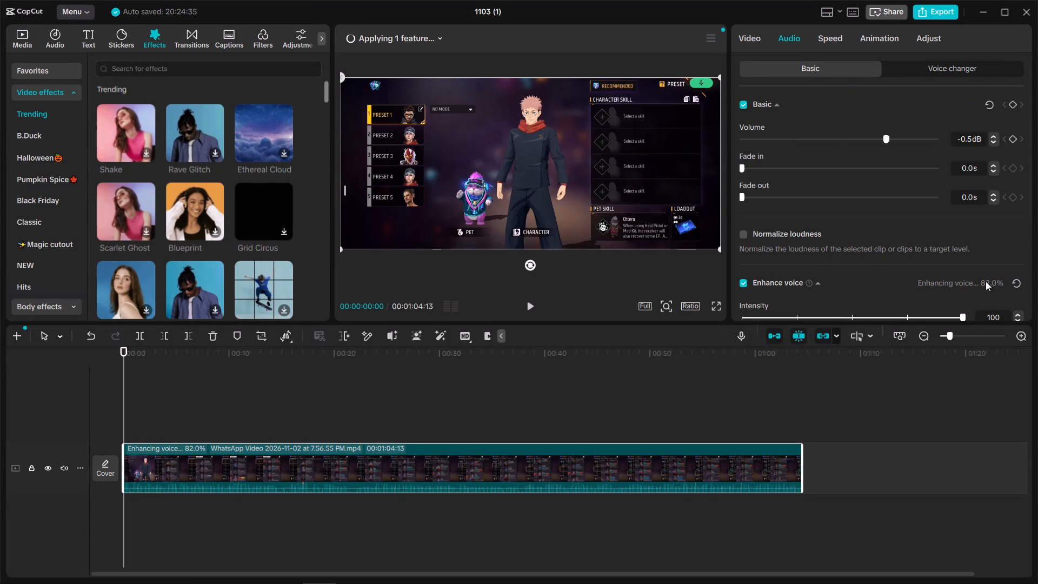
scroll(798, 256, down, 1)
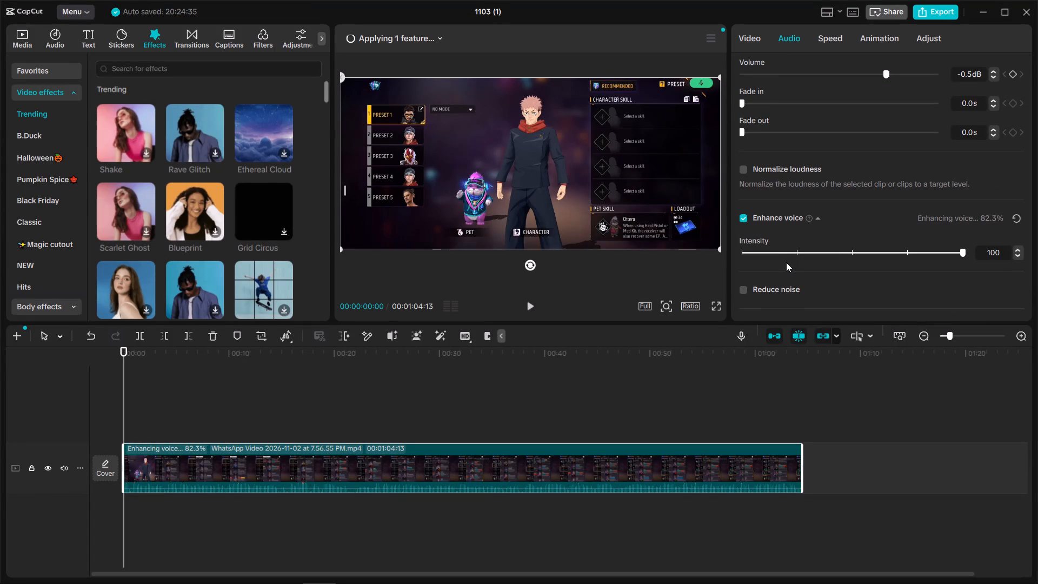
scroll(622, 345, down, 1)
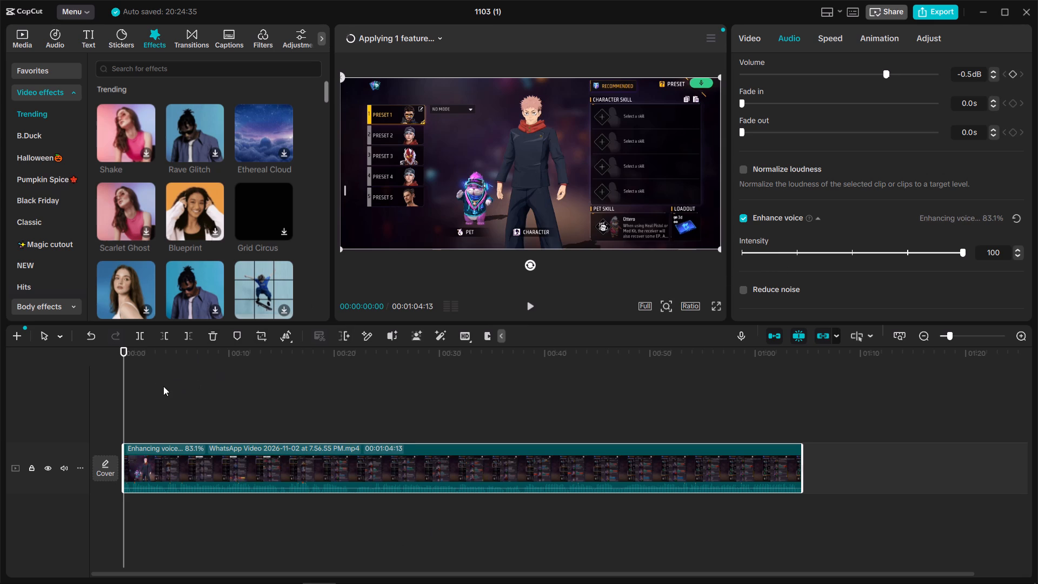
Change the project's aspect ratio to 9:16.
click(164, 415)
drag(164, 415, 293, 419)
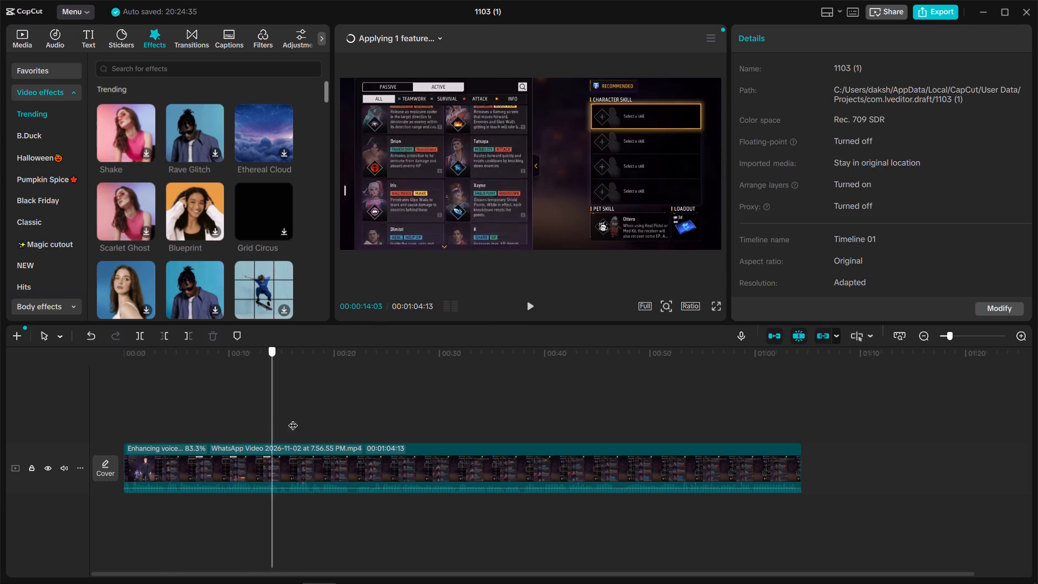
drag(293, 419, 372, 417)
click(689, 309)
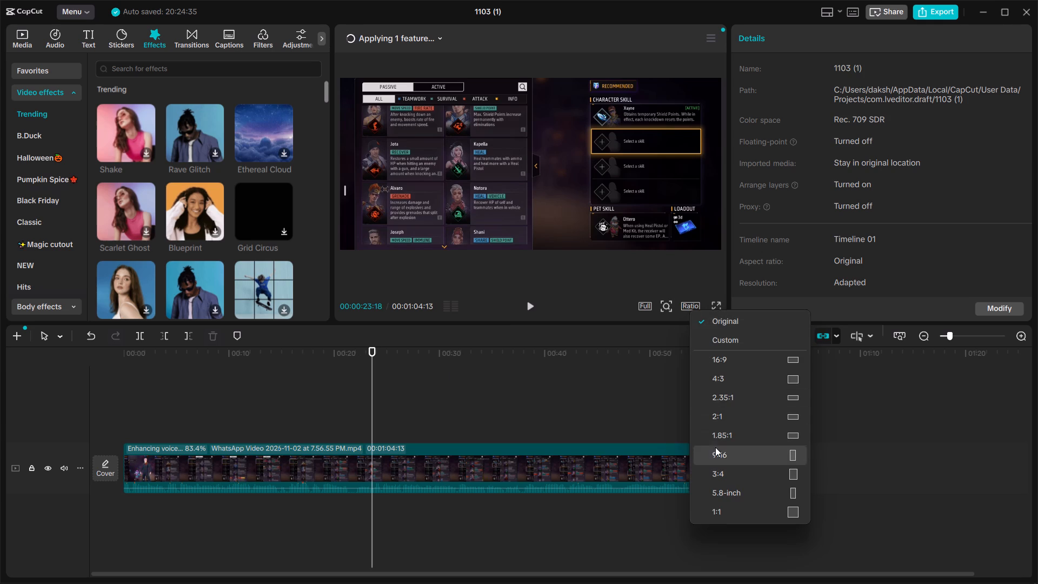
click(716, 450)
Enlarge the WhatsApp video clip to about 221% and shift it slightly left within the vertical frame.
click(401, 465)
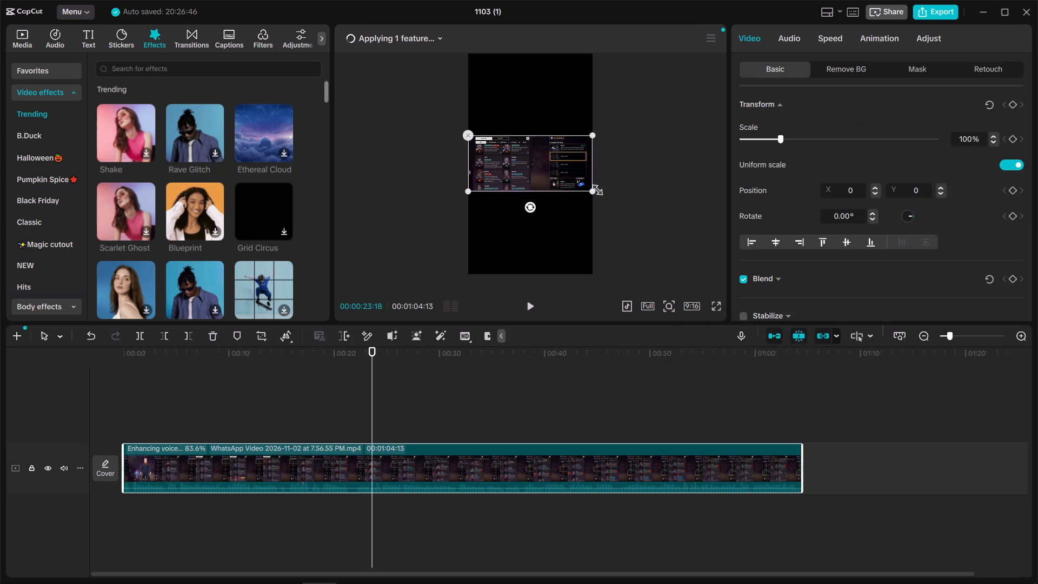
drag(590, 193, 791, 309)
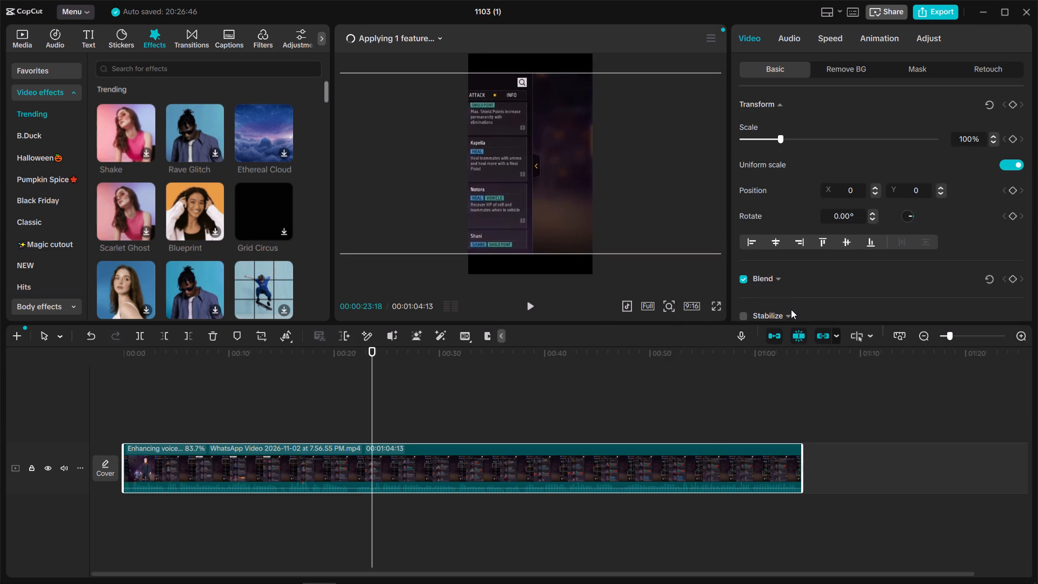
drag(791, 309, 664, 290)
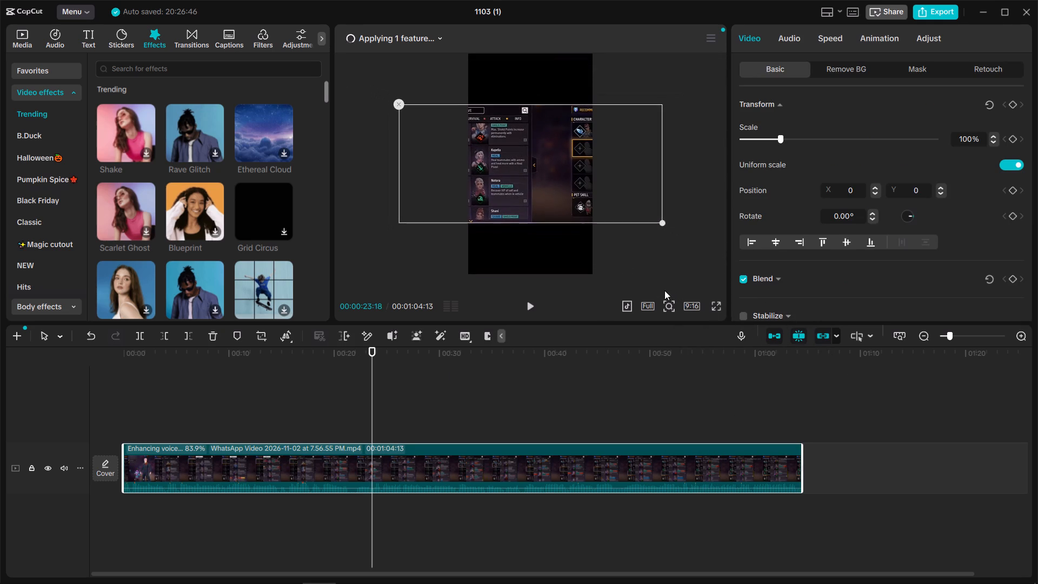
drag(664, 290, 673, 295)
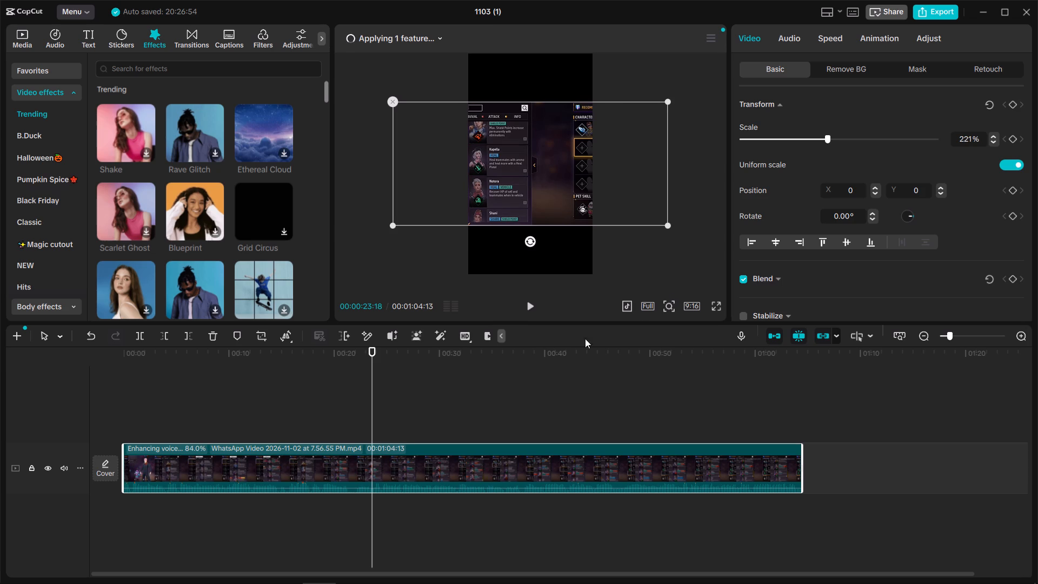
drag(563, 215, 539, 215)
Play the reframed video from the beginning for a few seconds to check the crop.
click(225, 397)
drag(225, 397, 112, 422)
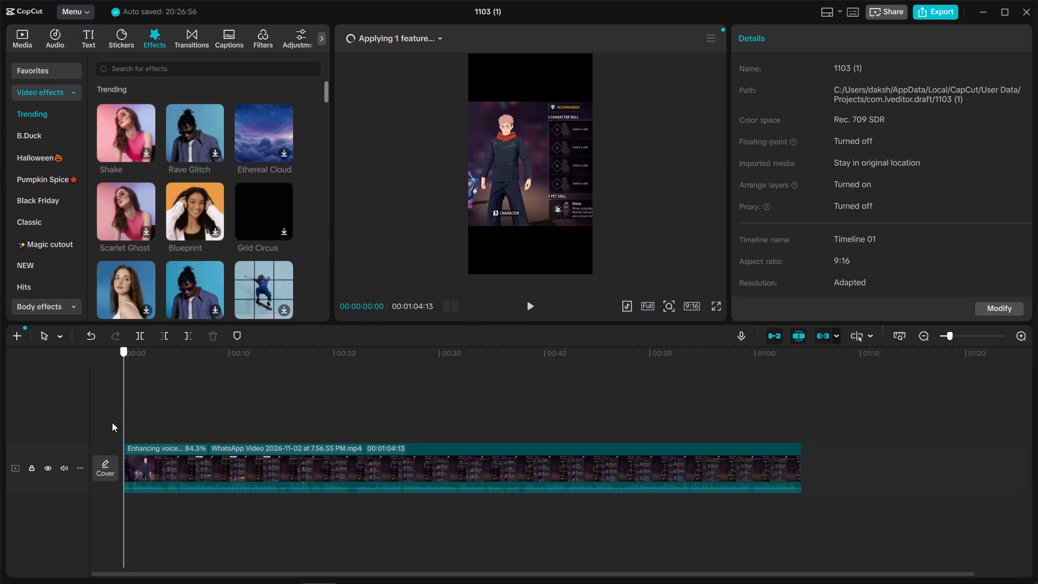
drag(112, 422, 108, 428)
key(space)
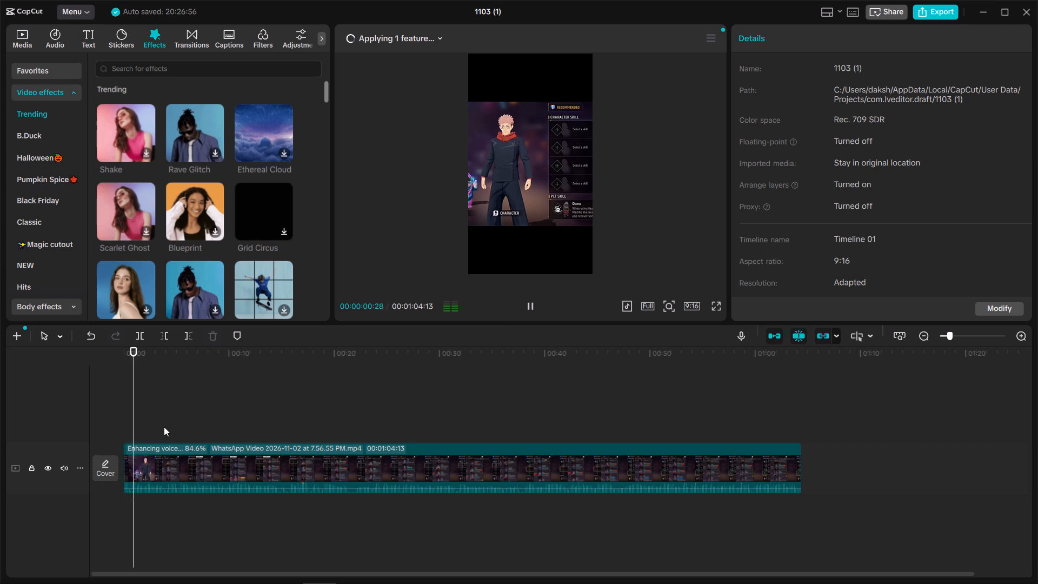
click(164, 427)
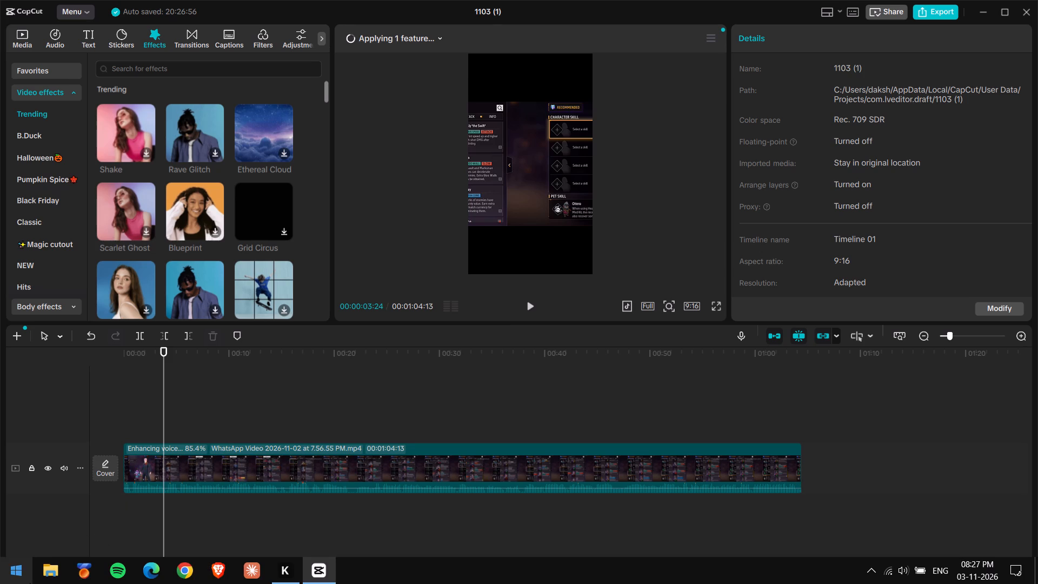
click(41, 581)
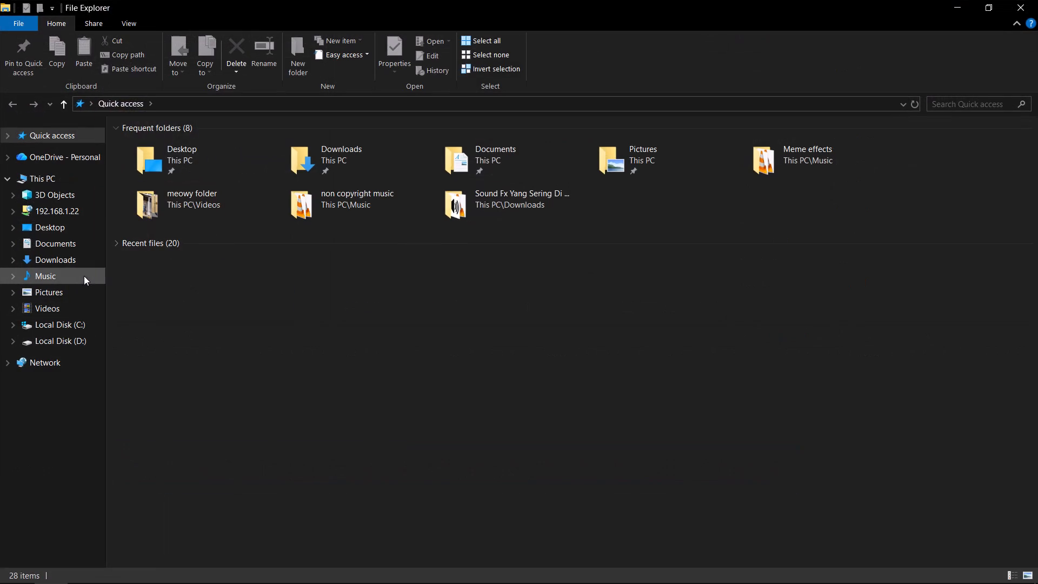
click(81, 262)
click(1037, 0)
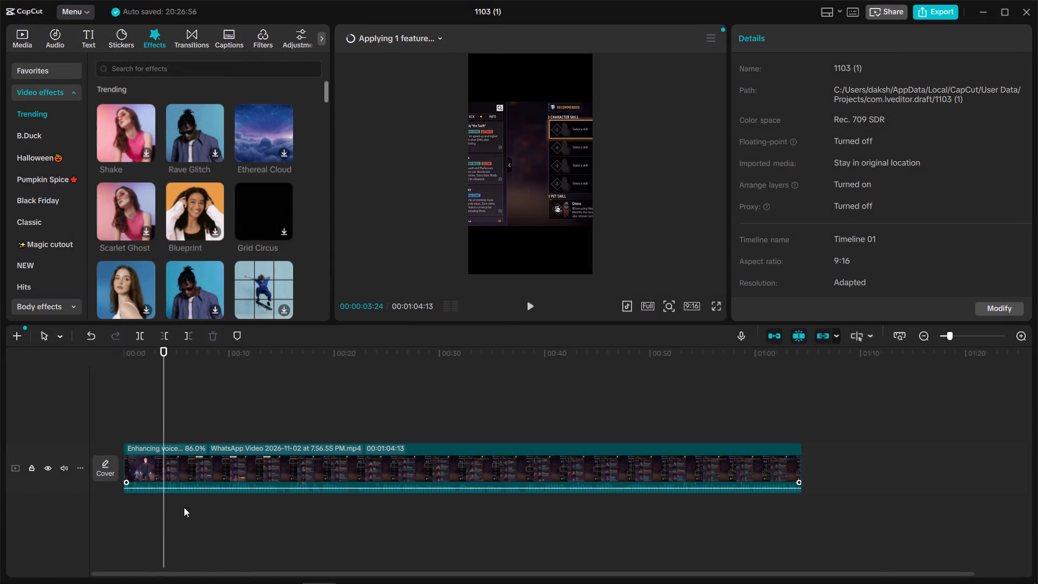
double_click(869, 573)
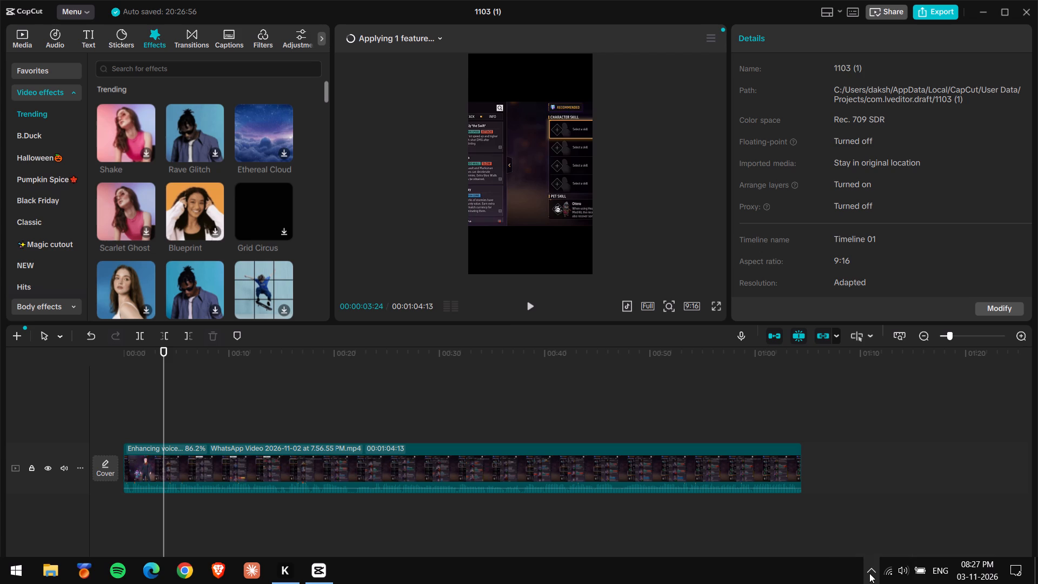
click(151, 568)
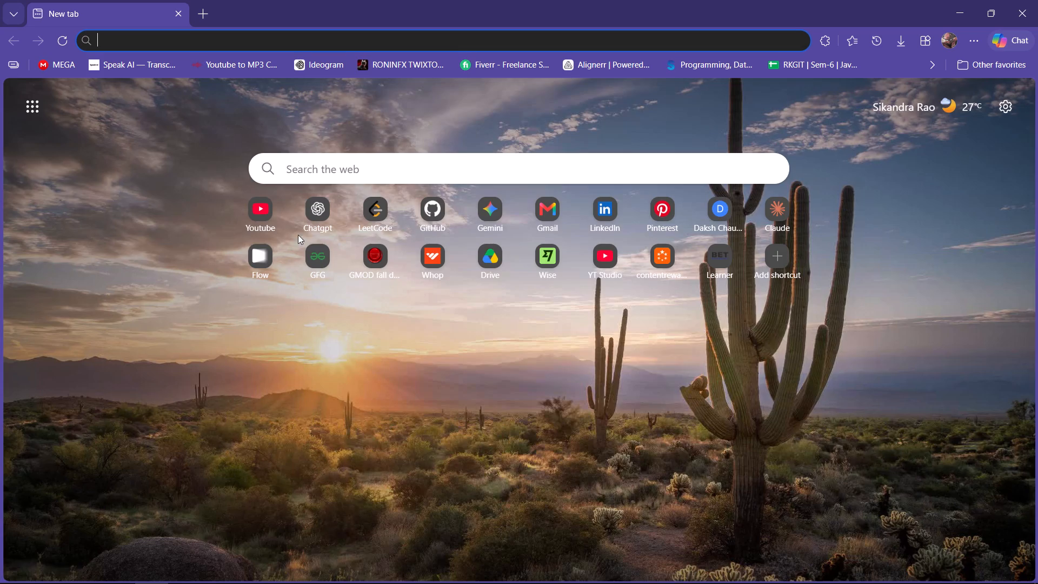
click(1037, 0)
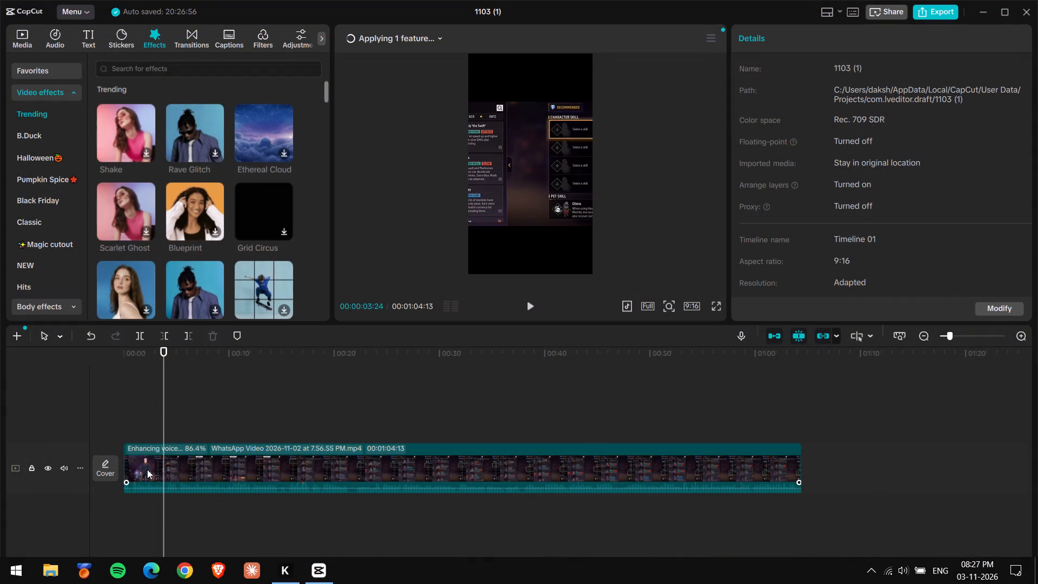
Add a default text clip above the video at the timeline start and extend it to about 59 seconds.
click(136, 428)
drag(136, 428, 118, 433)
click(95, 36)
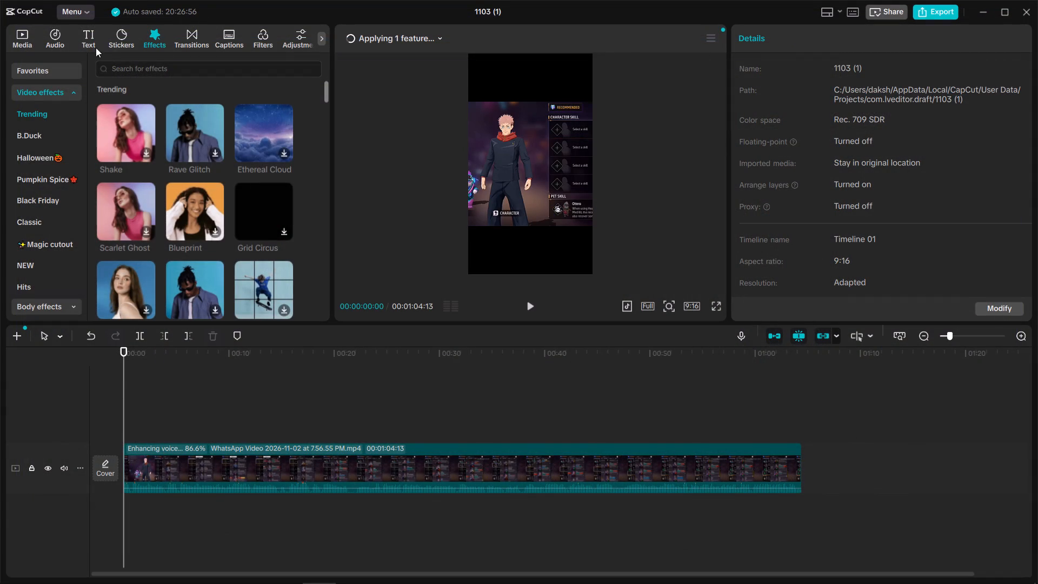
click(110, 81)
drag(113, 83, 119, 429)
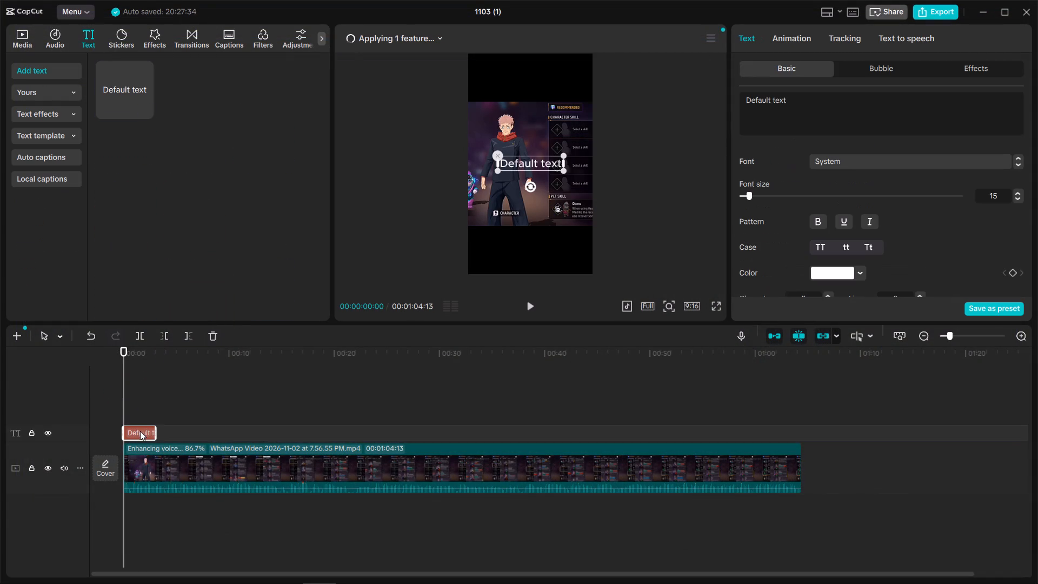
drag(155, 435, 743, 460)
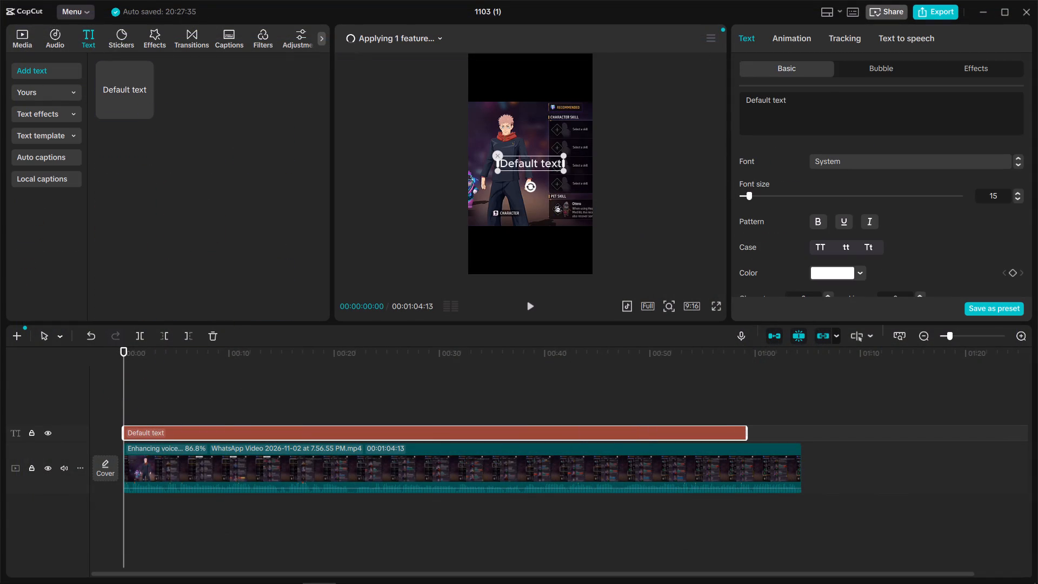
Replace the text clip's wording with "500 Hp combination" and set its font to Impact.
drag(807, 102, 742, 103)
key(BackSpace)
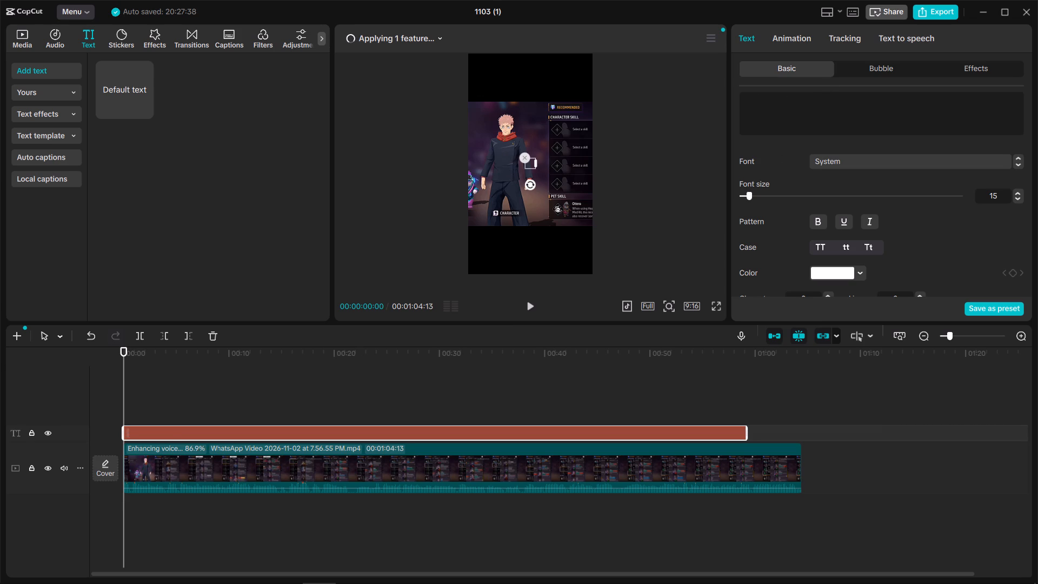
text(%)0)
key(BackSpace)
key(BackSpace)
key(BackSpace)
text(500)
key(space)
text(H)
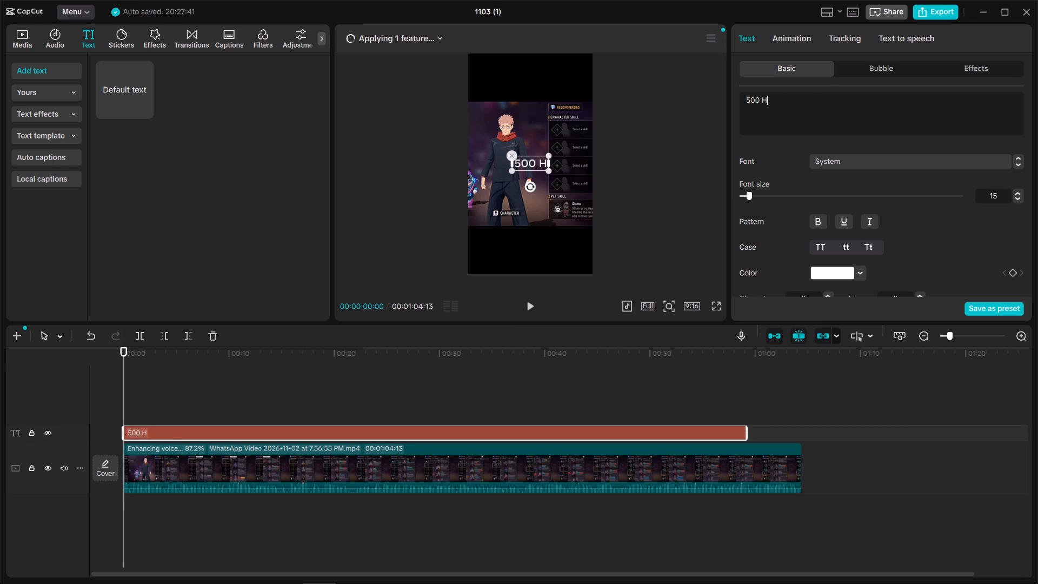
text(p combination)
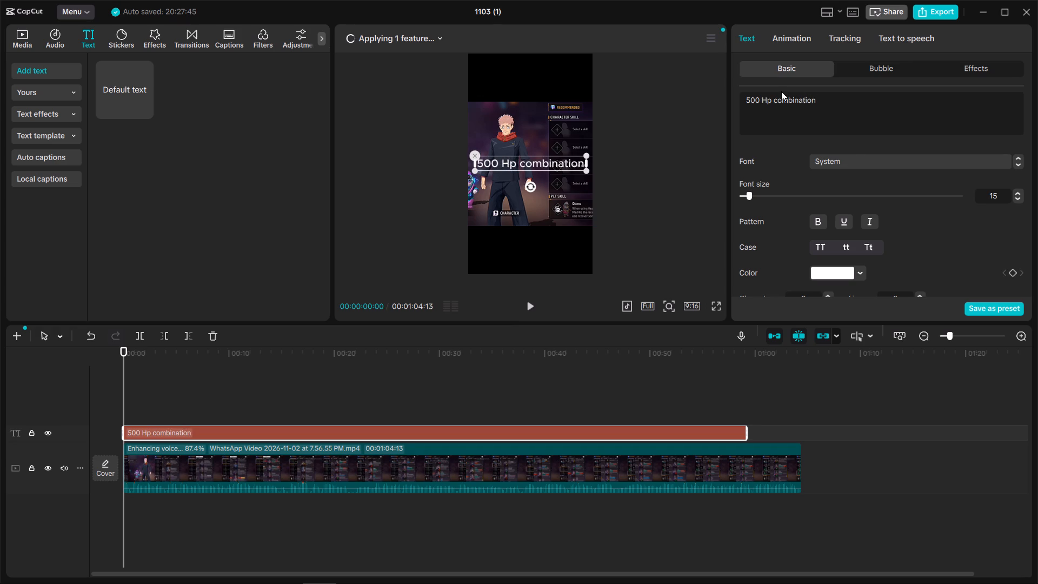
click(854, 162)
click(855, 157)
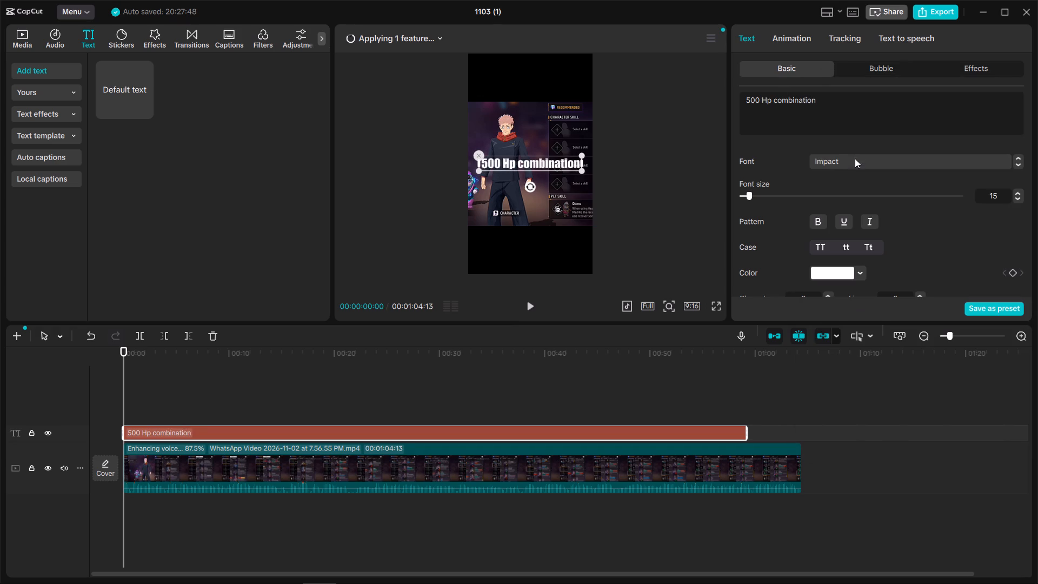
Move the "500 Hp combination" title into the black area just above the footage, centred, and shrink it slightly.
drag(541, 158, 541, 92)
drag(535, 157, 538, 98)
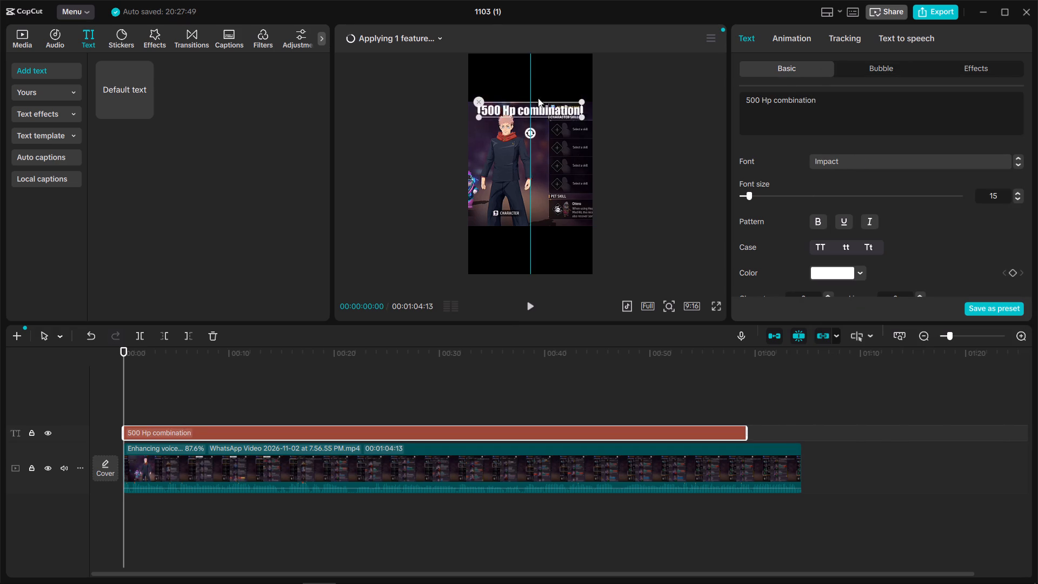
drag(538, 98, 538, 87)
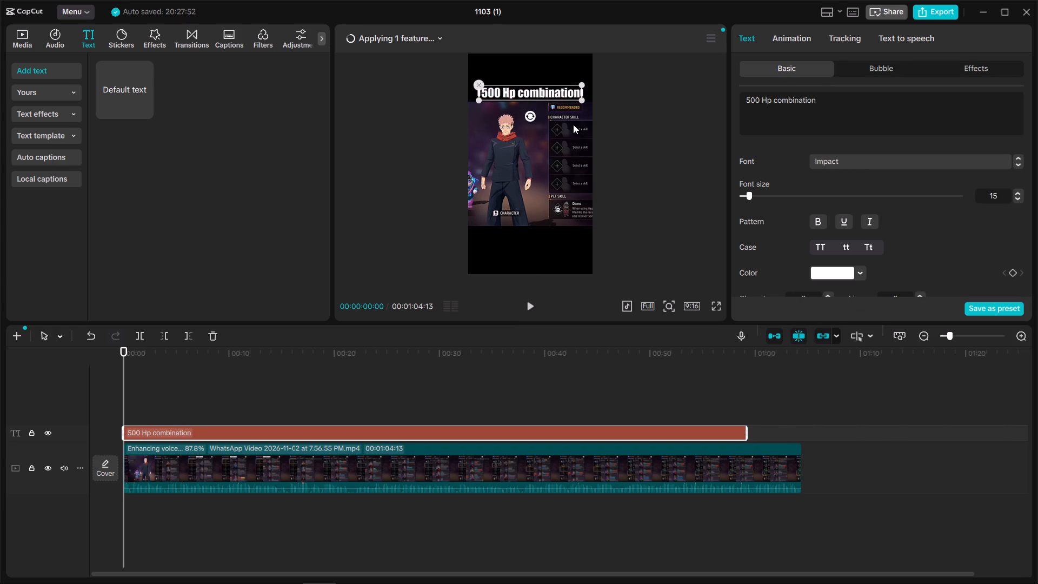
drag(584, 100, 575, 98)
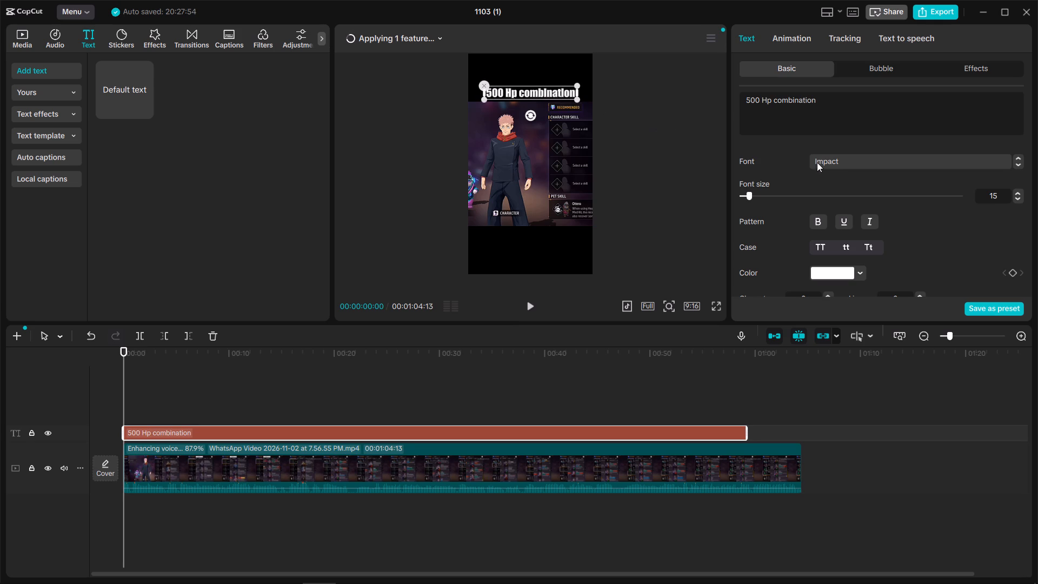
Color only the word "combination" in the title red.
click(790, 107)
click(773, 99)
drag(773, 99, 802, 101)
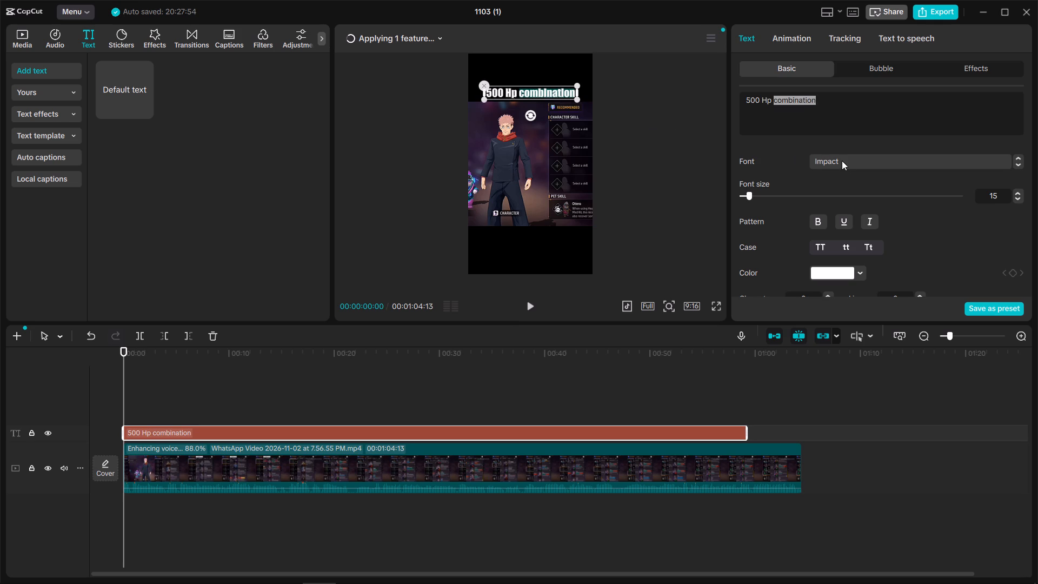
click(843, 156)
click(786, 141)
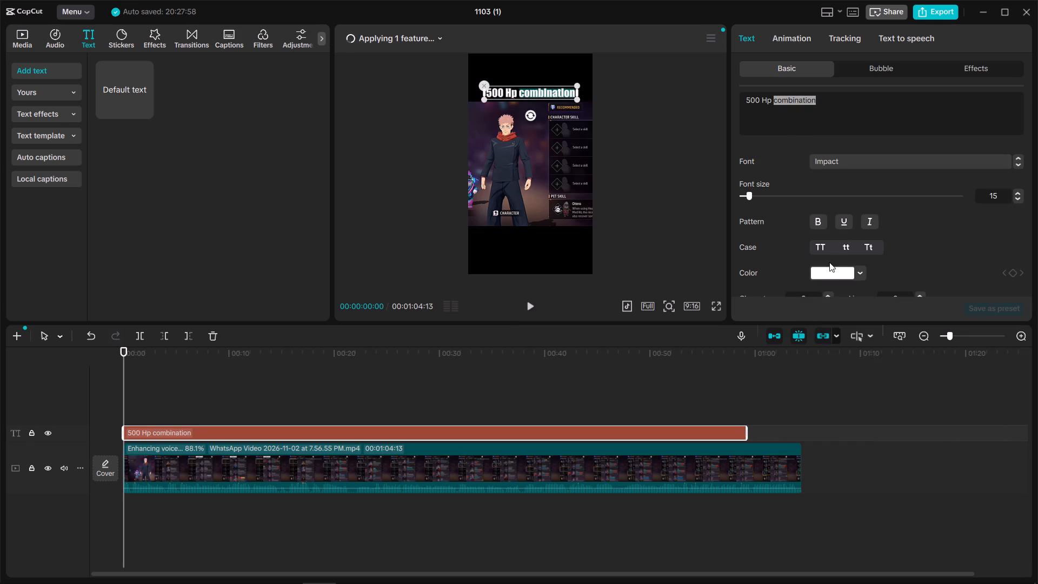
click(831, 269)
drag(882, 302, 973, 260)
click(827, 122)
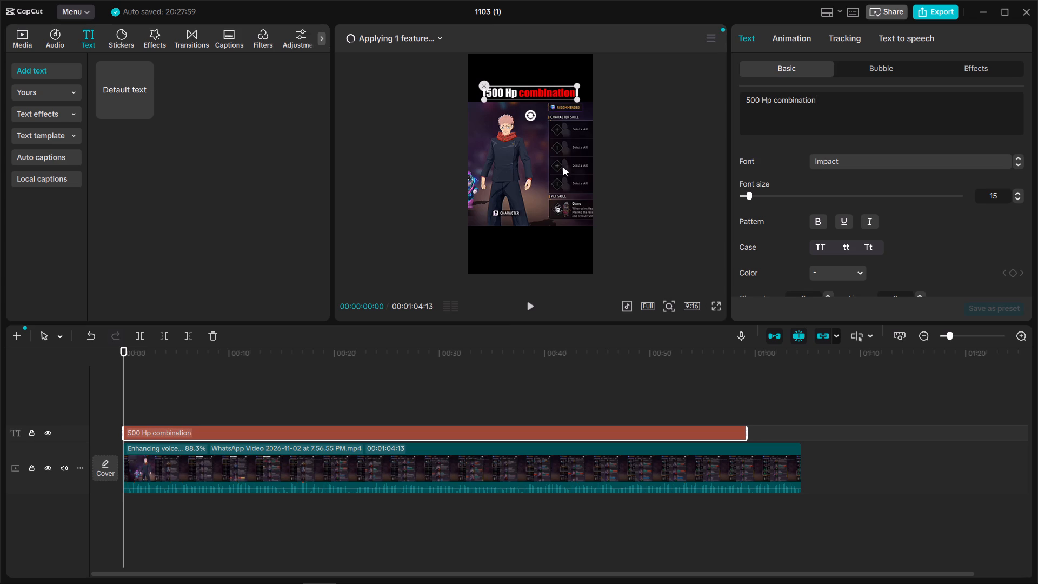
click(560, 232)
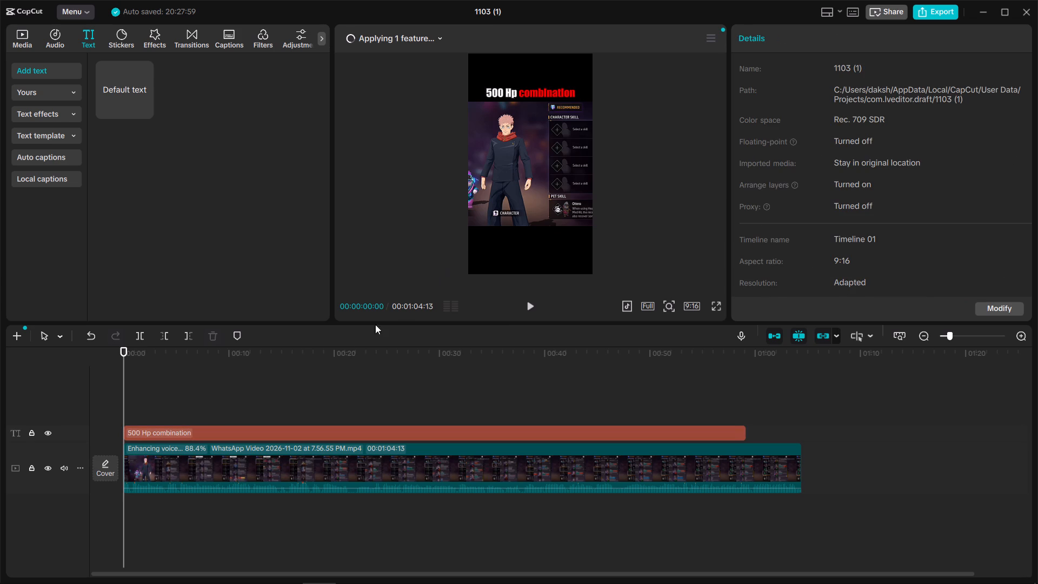
Scrub through the first 14 seconds of the timeline to check the title against the footage, ending at the start.
click(167, 402)
drag(167, 402, 272, 416)
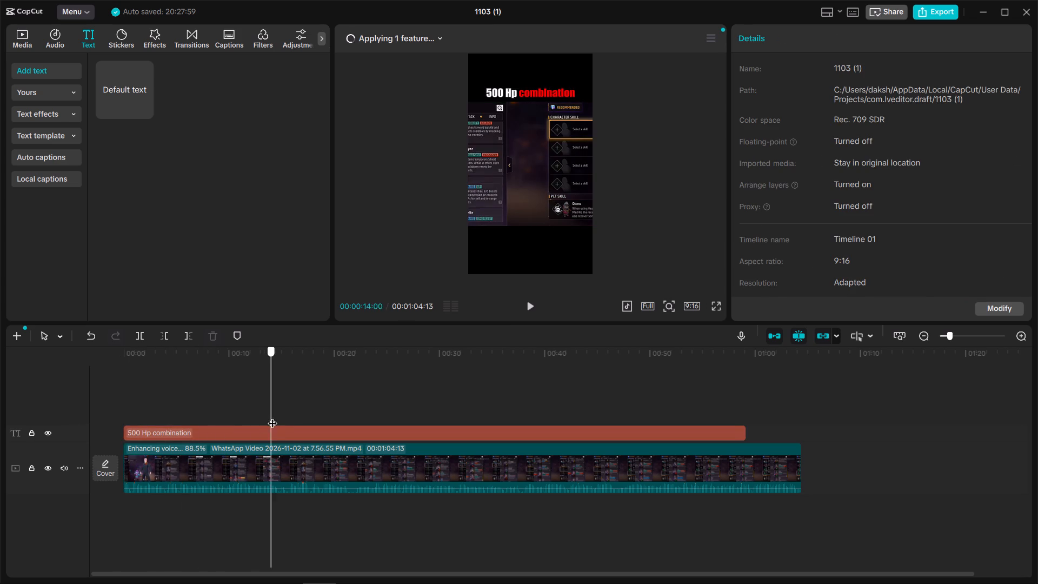
drag(272, 416, 134, 437)
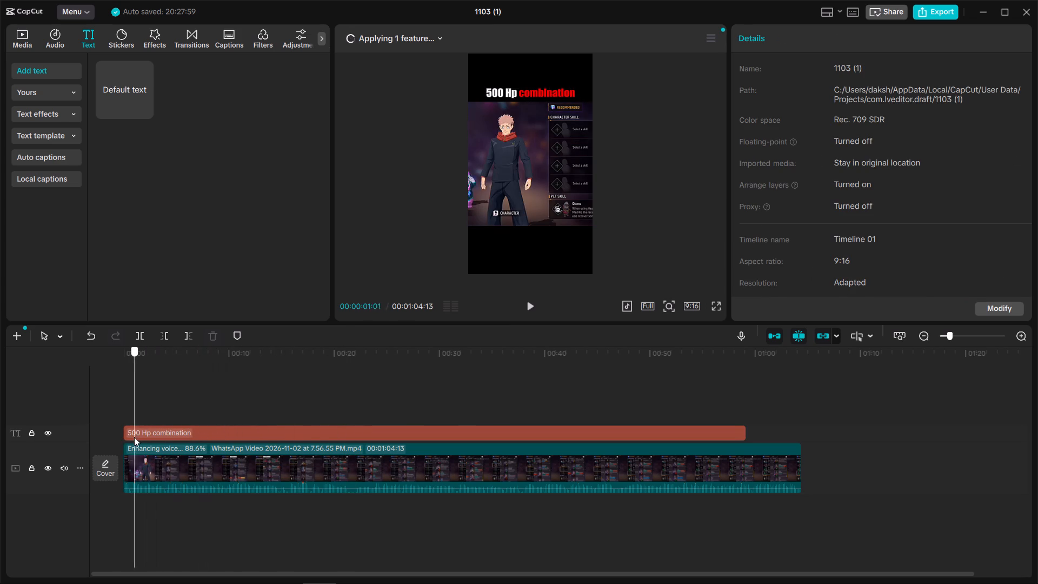
drag(134, 437, 179, 439)
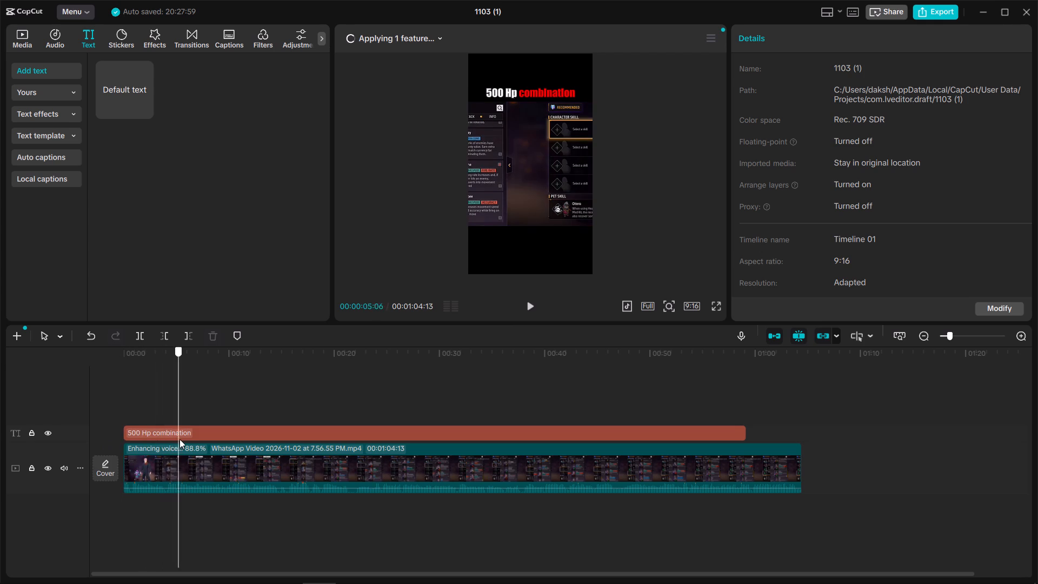
drag(179, 439, 202, 439)
click(216, 438)
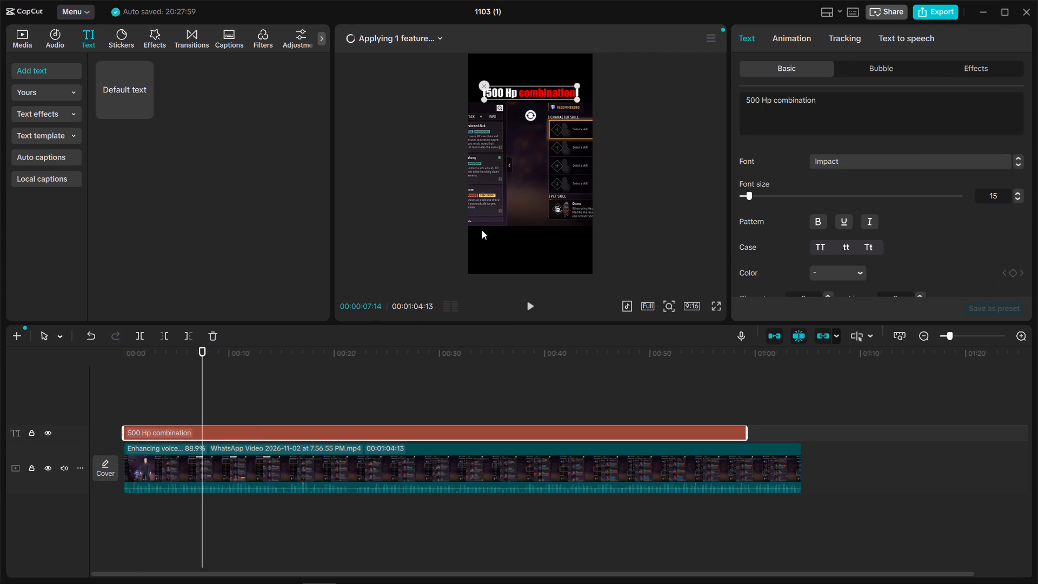
click(317, 459)
click(274, 407)
drag(274, 407, 94, 441)
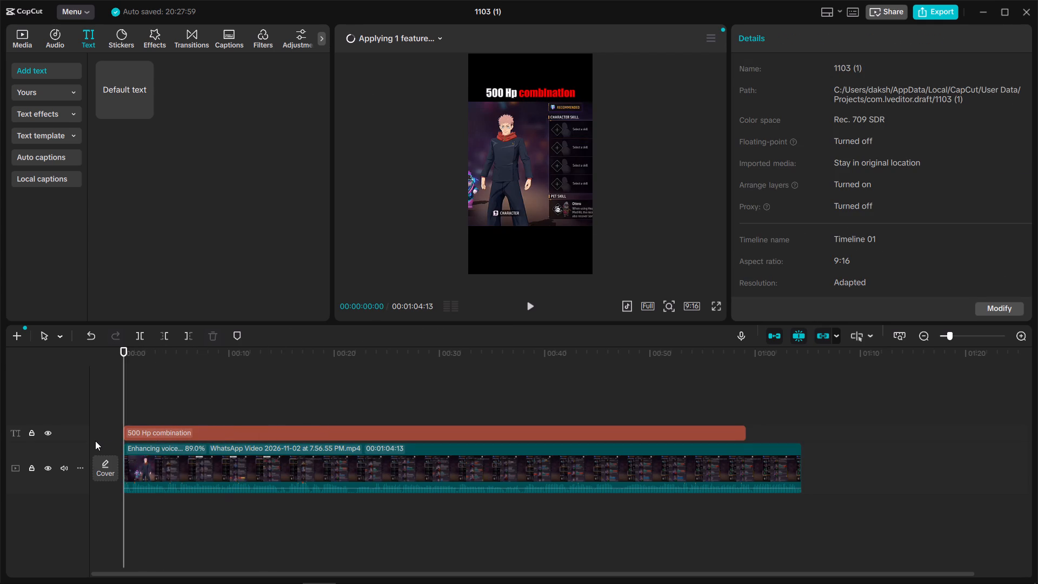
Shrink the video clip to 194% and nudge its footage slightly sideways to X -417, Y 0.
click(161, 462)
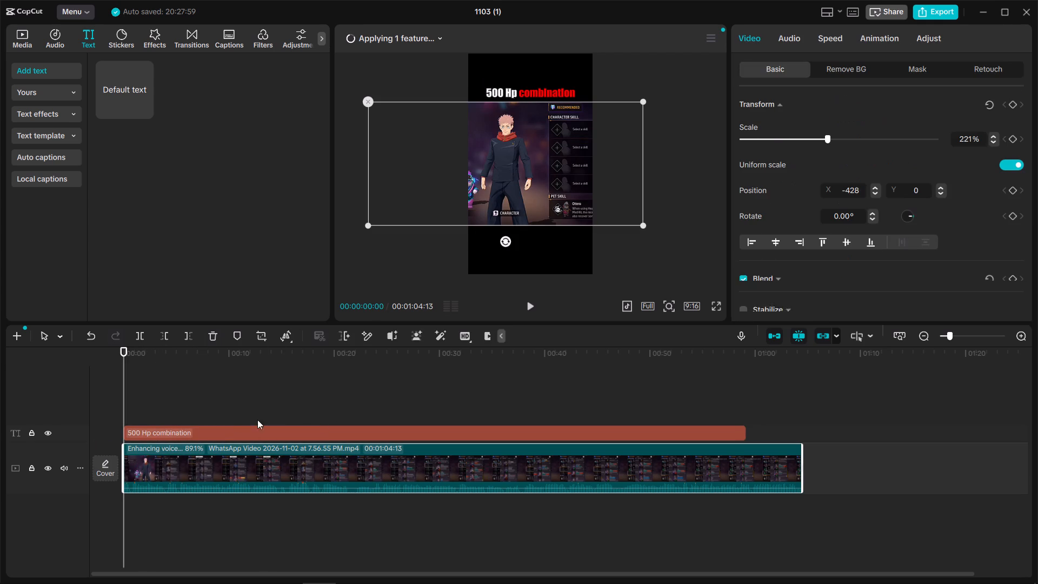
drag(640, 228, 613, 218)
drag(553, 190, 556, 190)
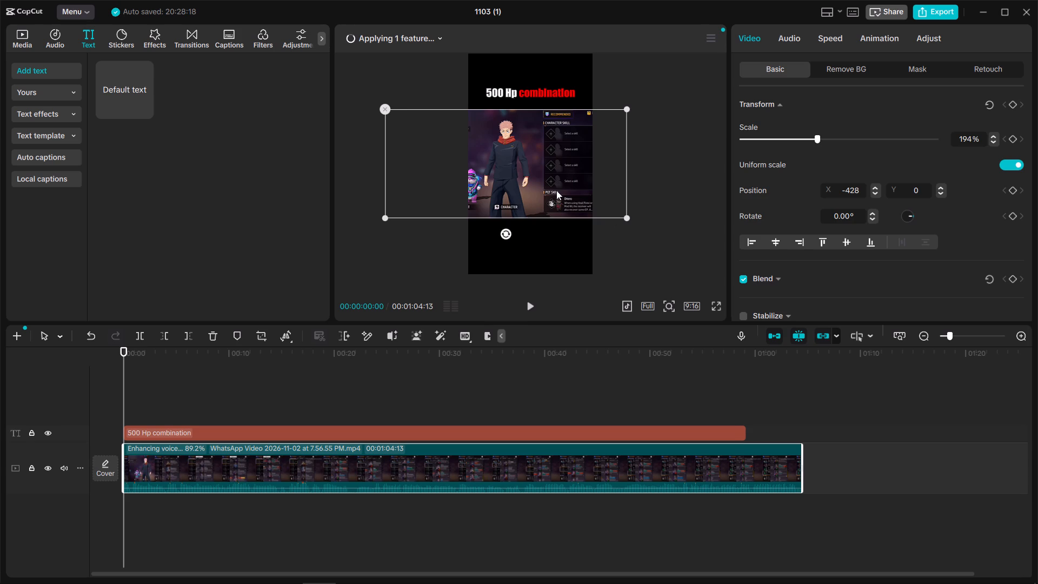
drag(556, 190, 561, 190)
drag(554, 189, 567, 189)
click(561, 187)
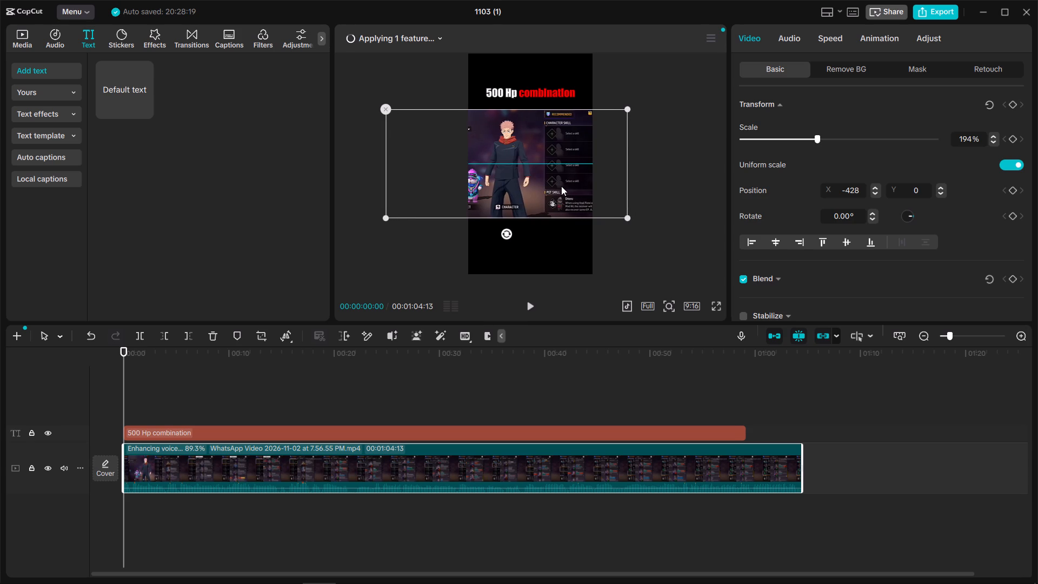
Enlarge the video clip to 279% and reposition its footage in the vertical frame at X -364, Y -194.
click(144, 403)
drag(144, 403, 273, 402)
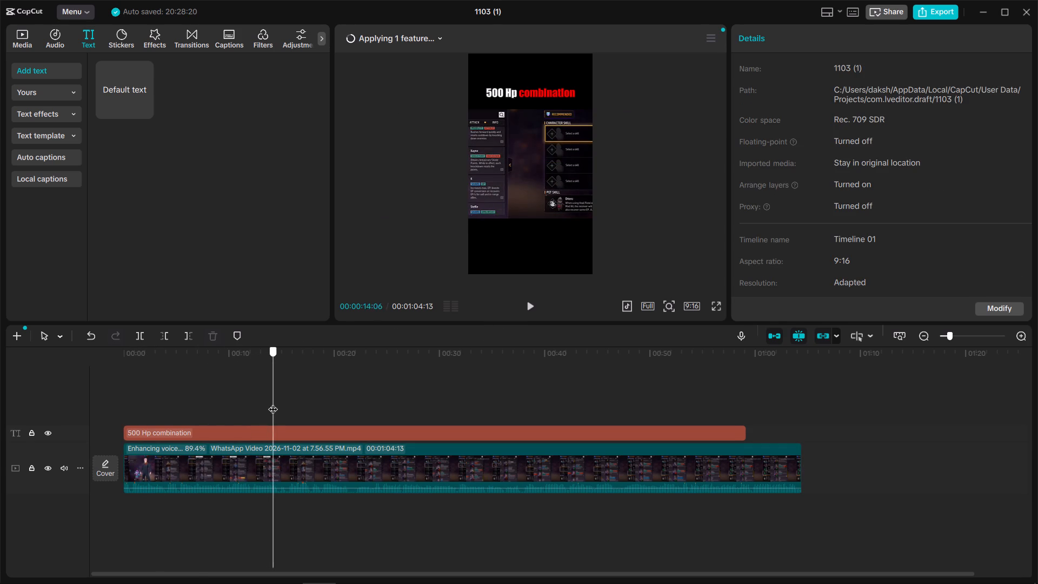
drag(273, 402, 263, 417)
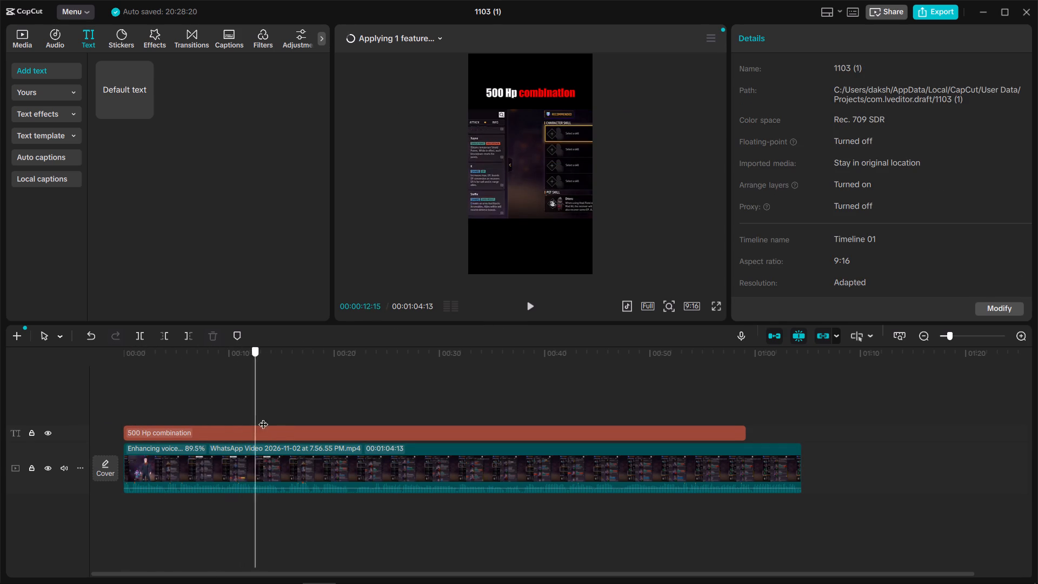
drag(263, 417, 141, 434)
click(203, 459)
drag(627, 216, 671, 237)
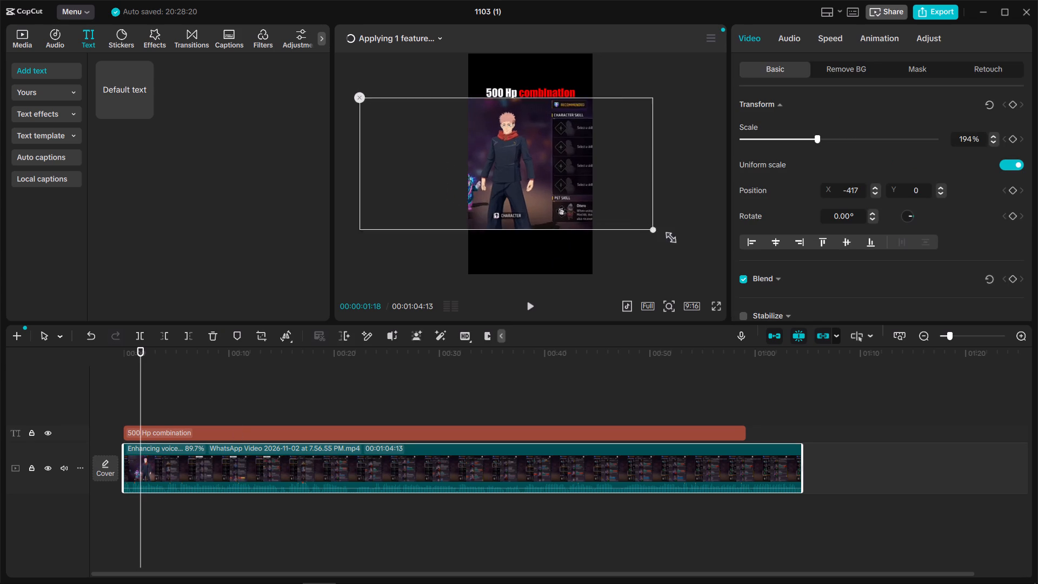
drag(671, 237, 702, 263)
drag(584, 194, 583, 208)
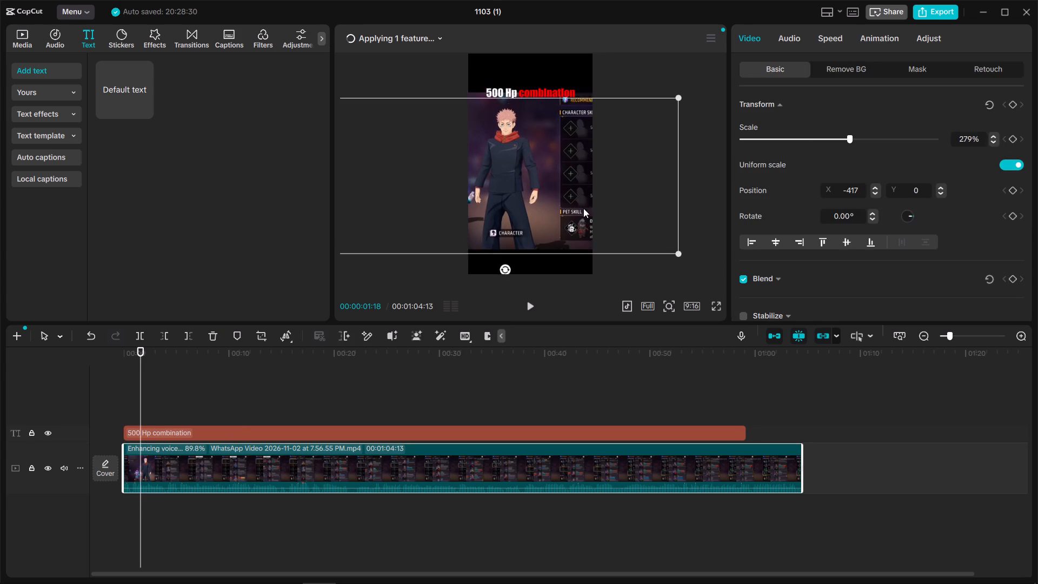
drag(583, 208, 588, 215)
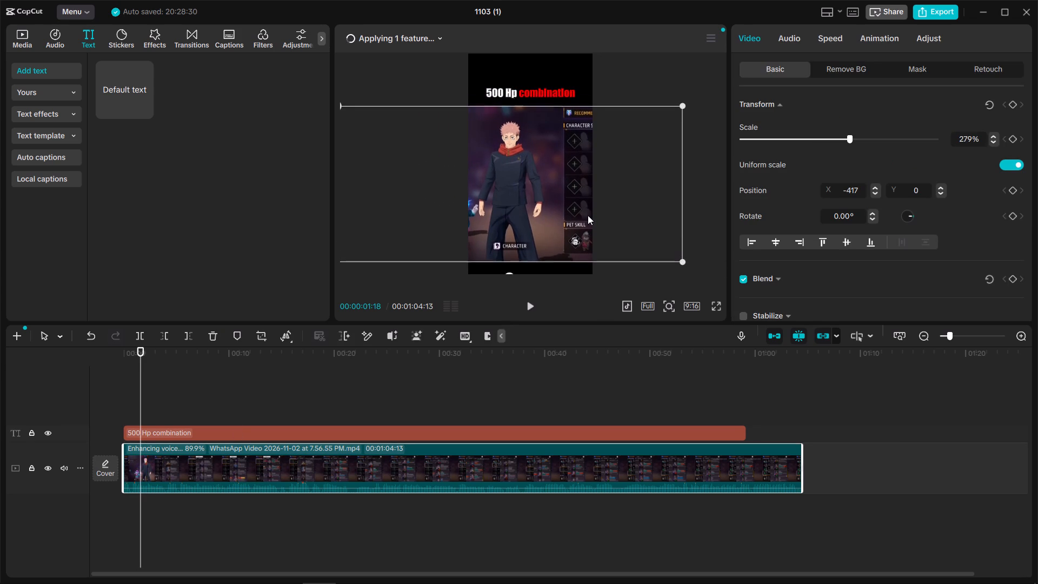
drag(588, 215, 588, 206)
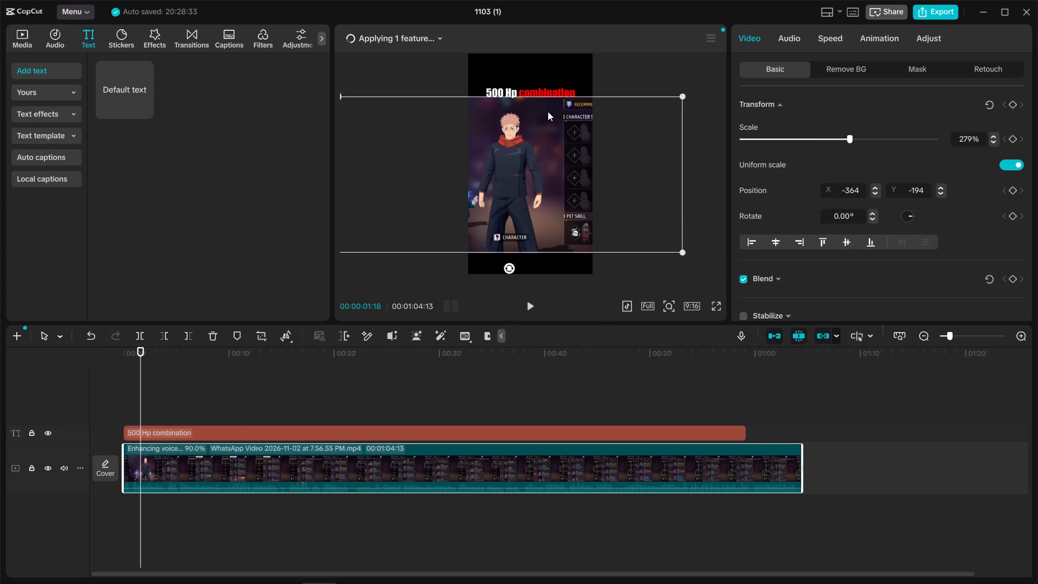
Move the "500 Hp combination" title slightly higher so it clears the top edge of the enlarged footage.
double_click(544, 99)
click(544, 93)
click(601, 99)
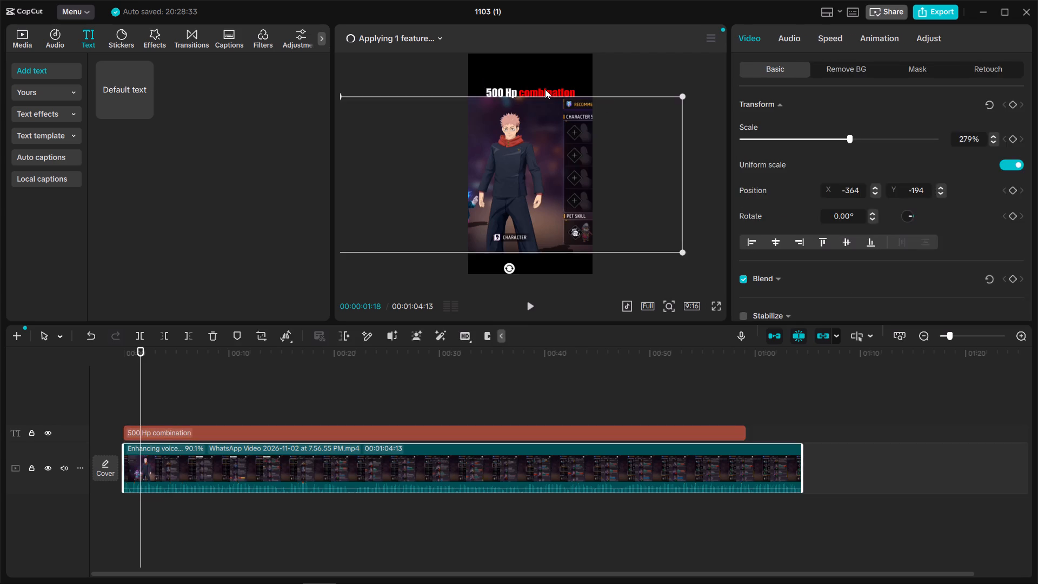
click(544, 87)
drag(544, 87, 543, 81)
click(631, 124)
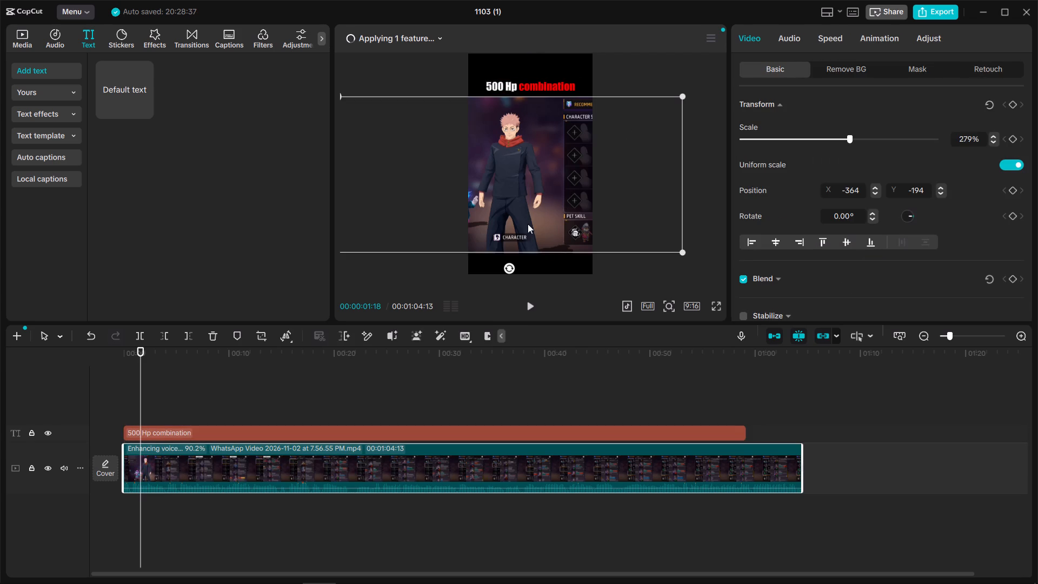
Check the title and footage layout over the first few seconds and return the playhead to the timeline start.
click(185, 410)
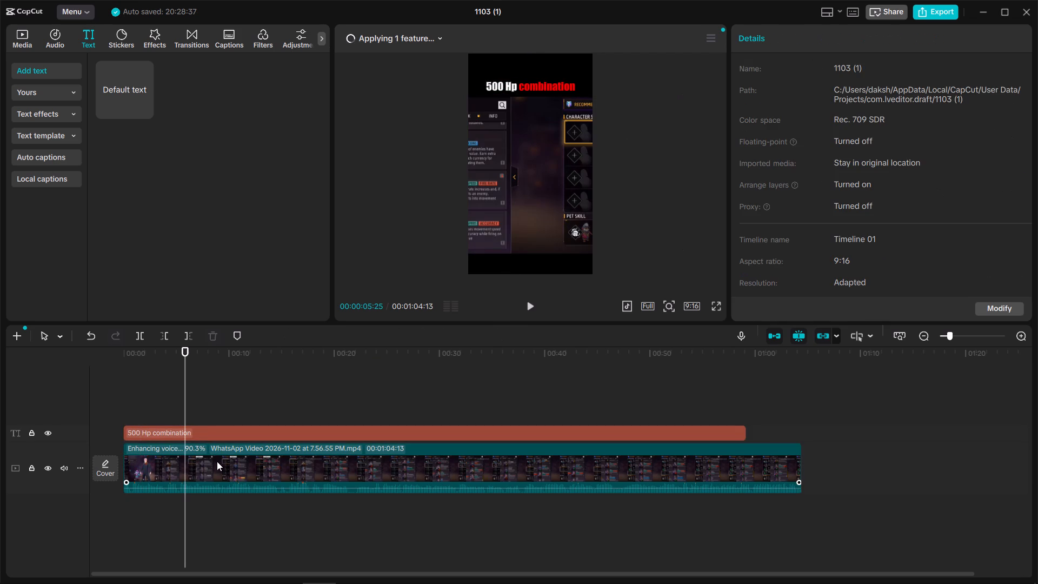
drag(186, 403, 135, 411)
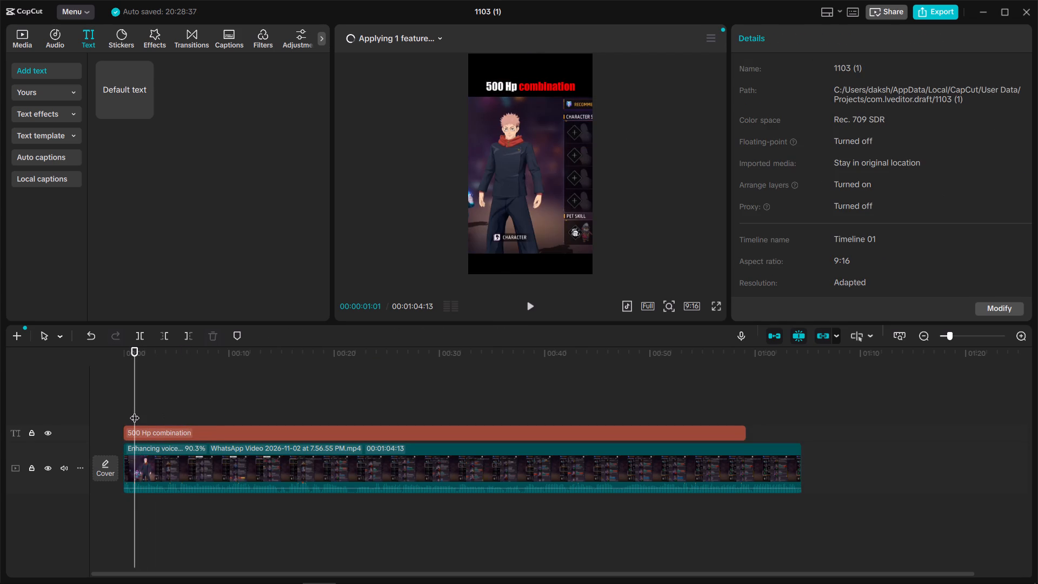
drag(136, 410, 119, 413)
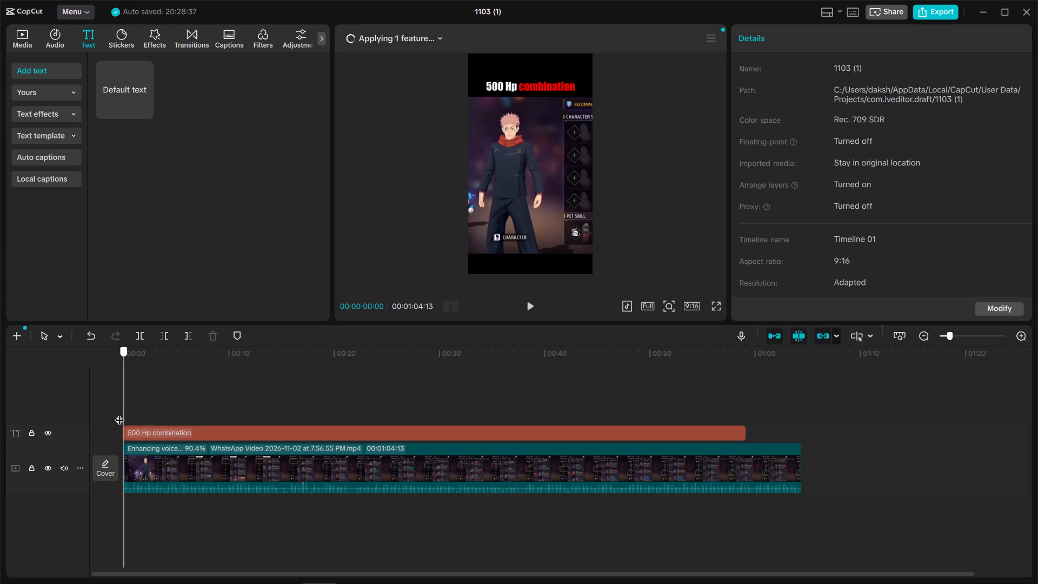
drag(119, 413, 118, 419)
key(f)
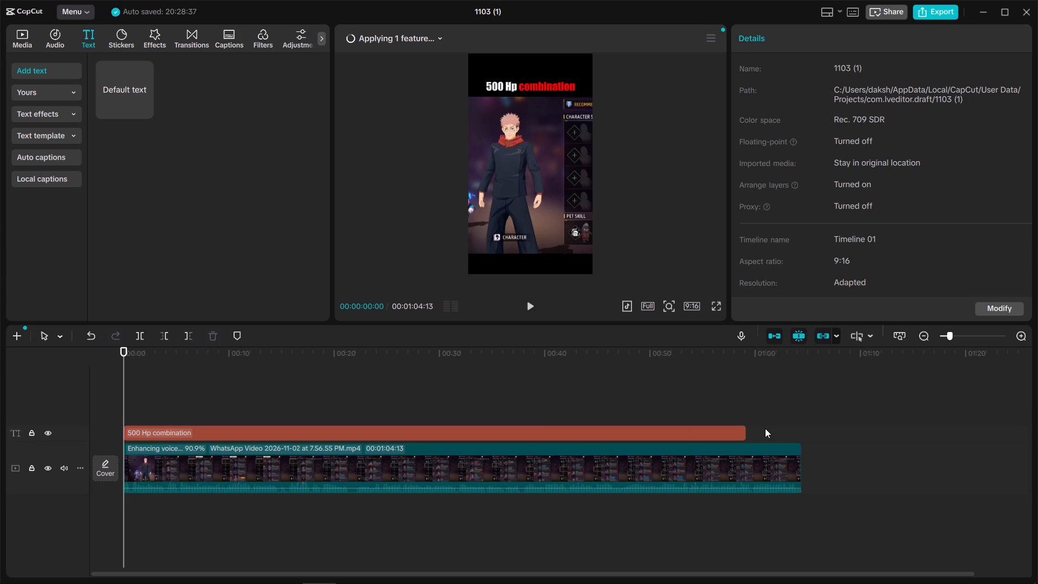
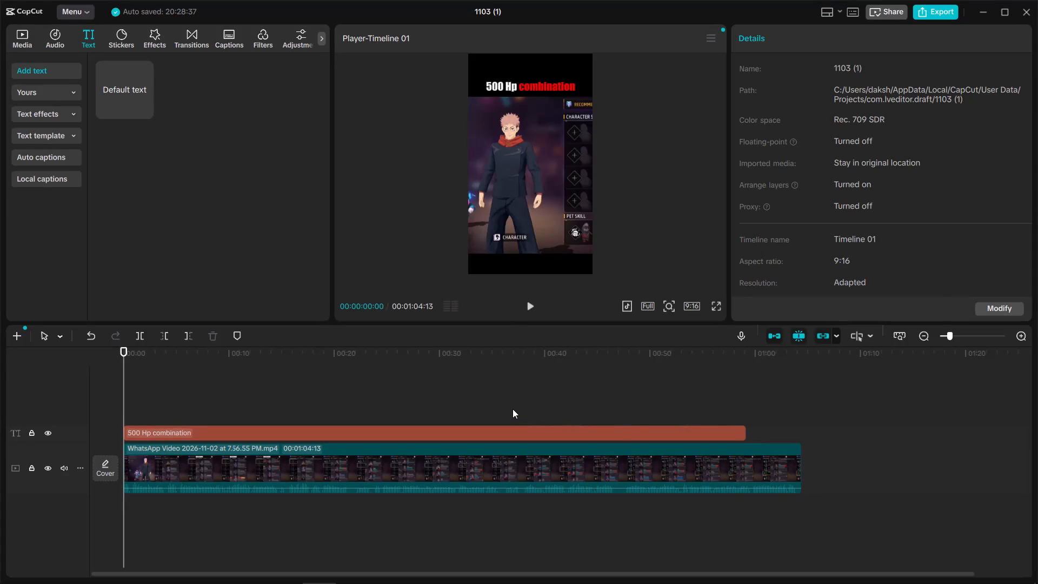
Play back the first few seconds of the video to check the title over the footage.
key(space)
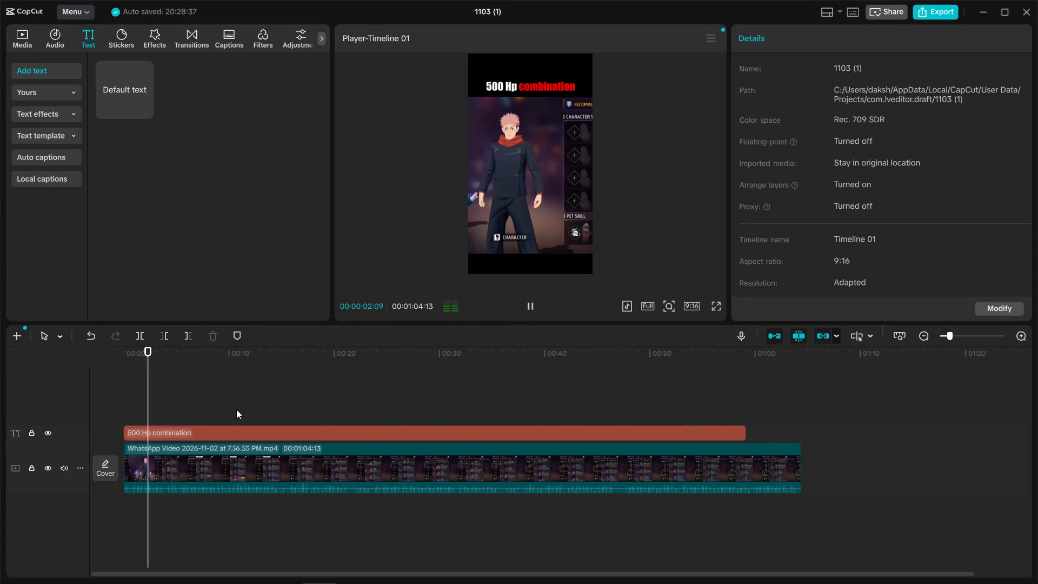
click(150, 411)
drag(150, 411, 129, 414)
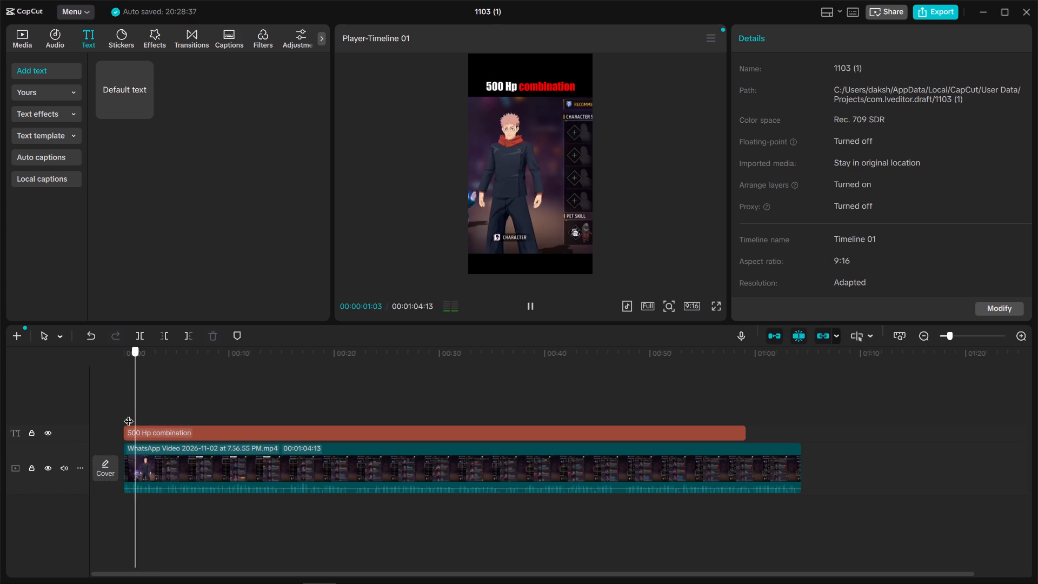
drag(129, 414, 125, 416)
key(ctrl+z)
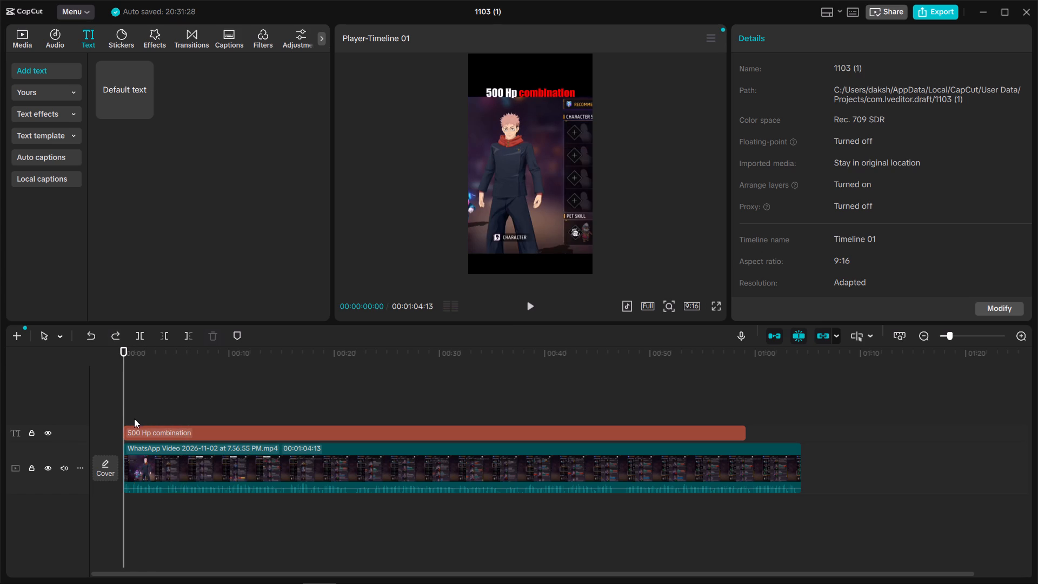
key(ctrl+shift+z)
Compare the opening of the WhatsApp clip with Enhance voice off and on, leaving Enhance voice enabled.
click(192, 483)
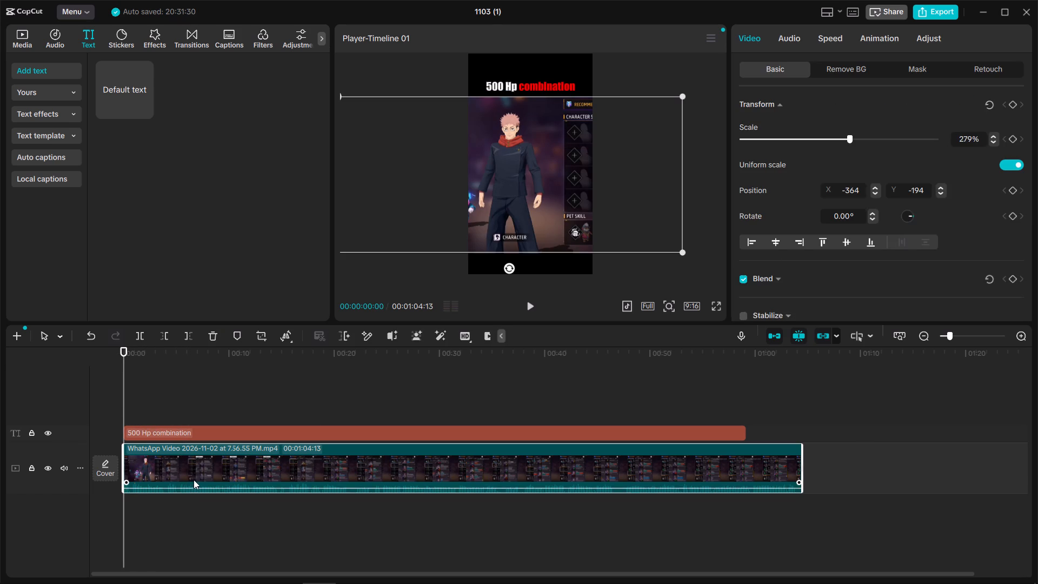
click(799, 36)
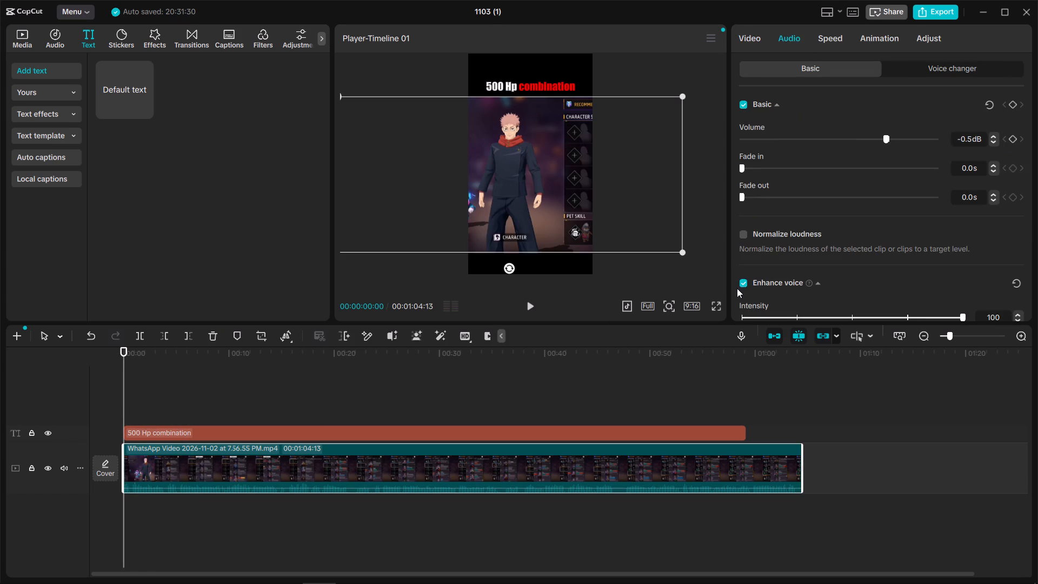
click(737, 288)
click(741, 284)
click(741, 284)
click(741, 284)
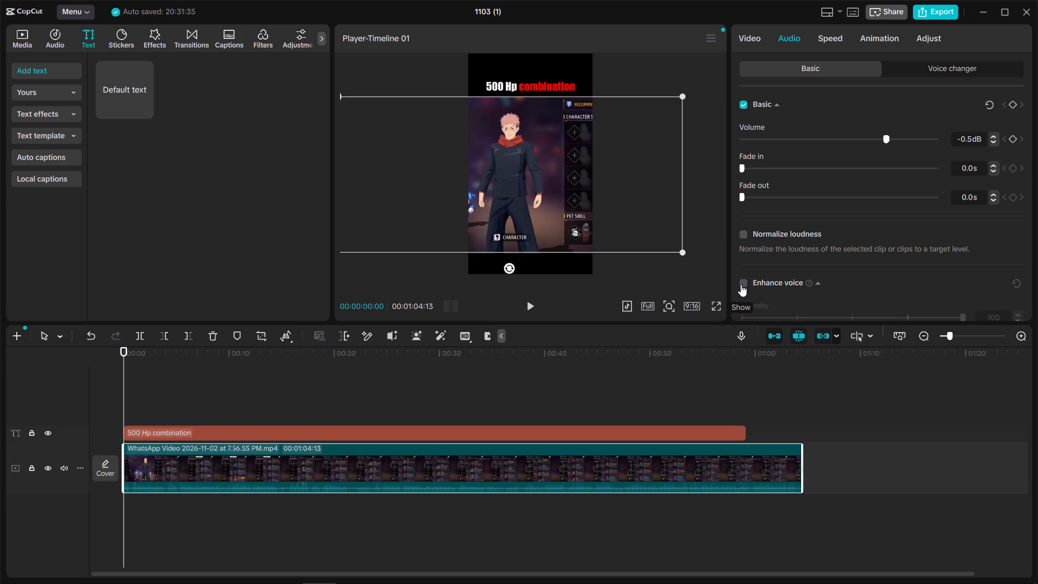
key(space)
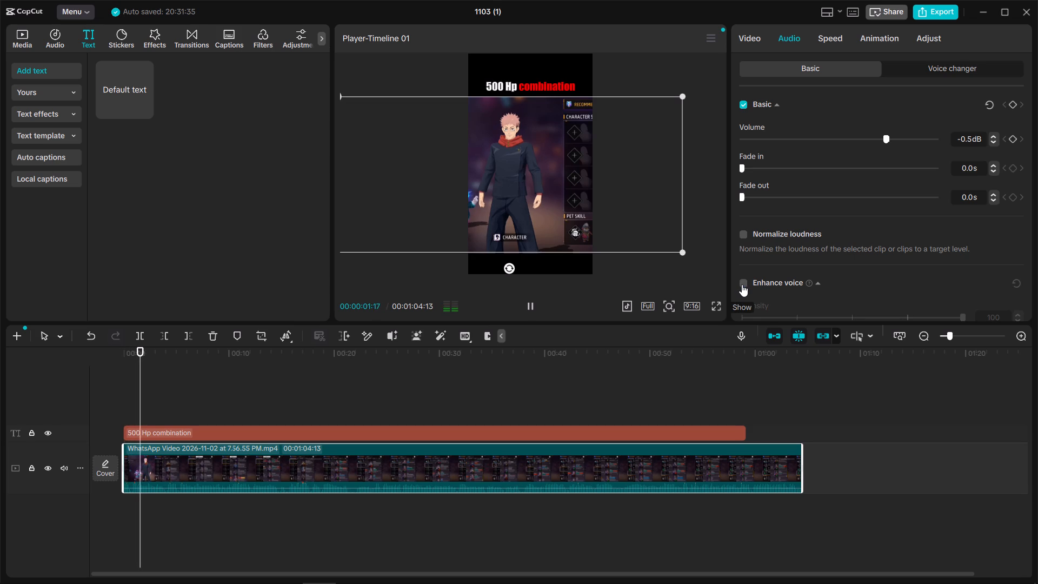
key(space)
click(742, 284)
key(space)
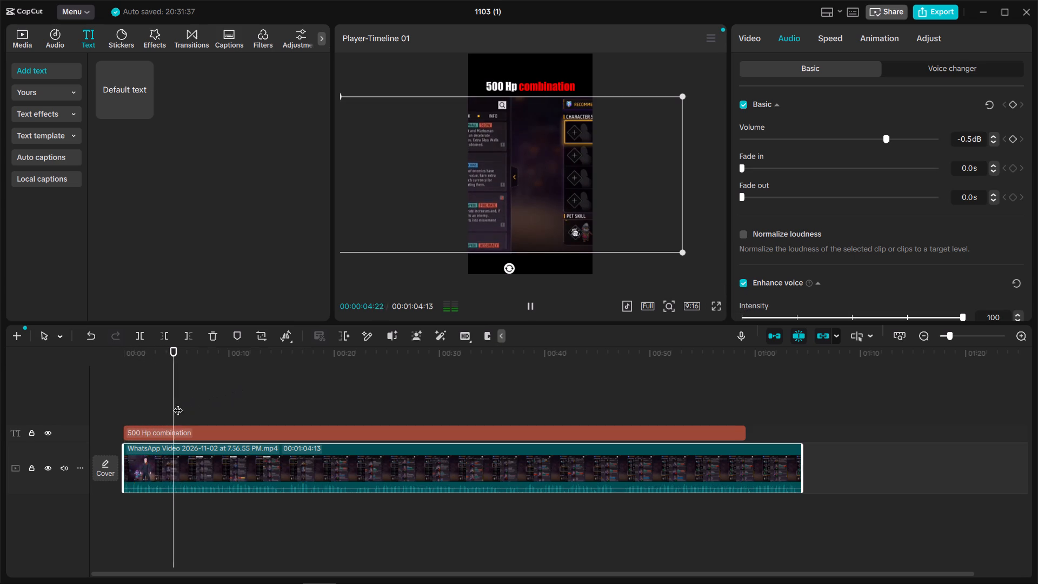
click(175, 404)
drag(175, 404, 124, 412)
key(space)
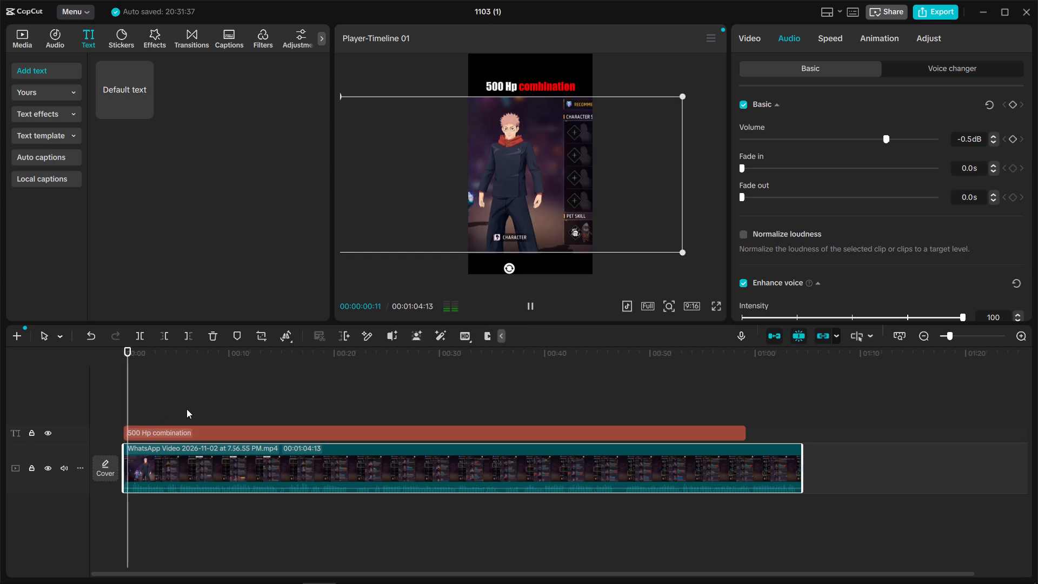
double_click(131, 409)
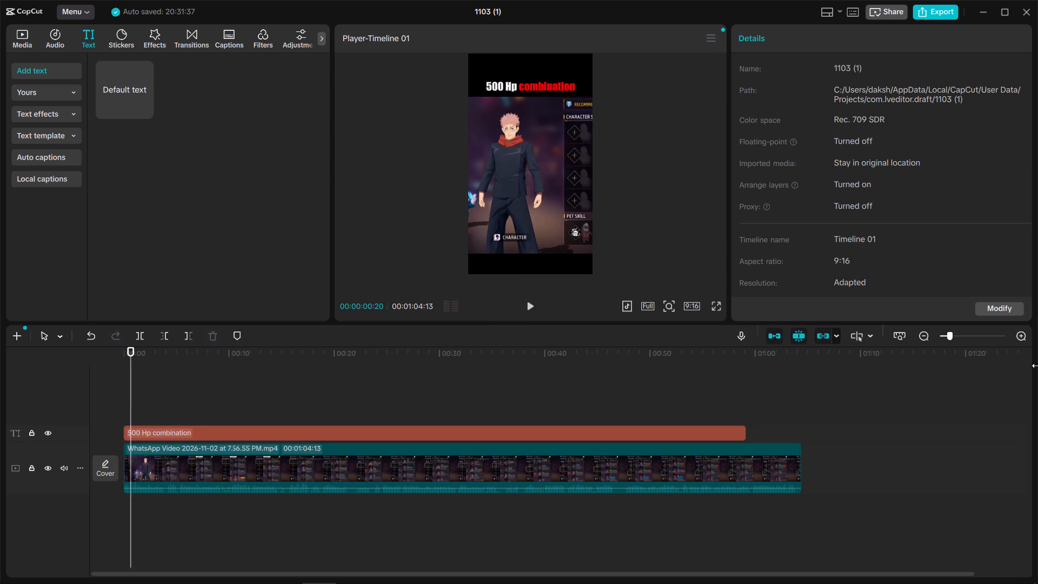
Play the opening of the clip from the timeline start to examine the first second of its footage and sound.
click(1013, 339)
click(1016, 337)
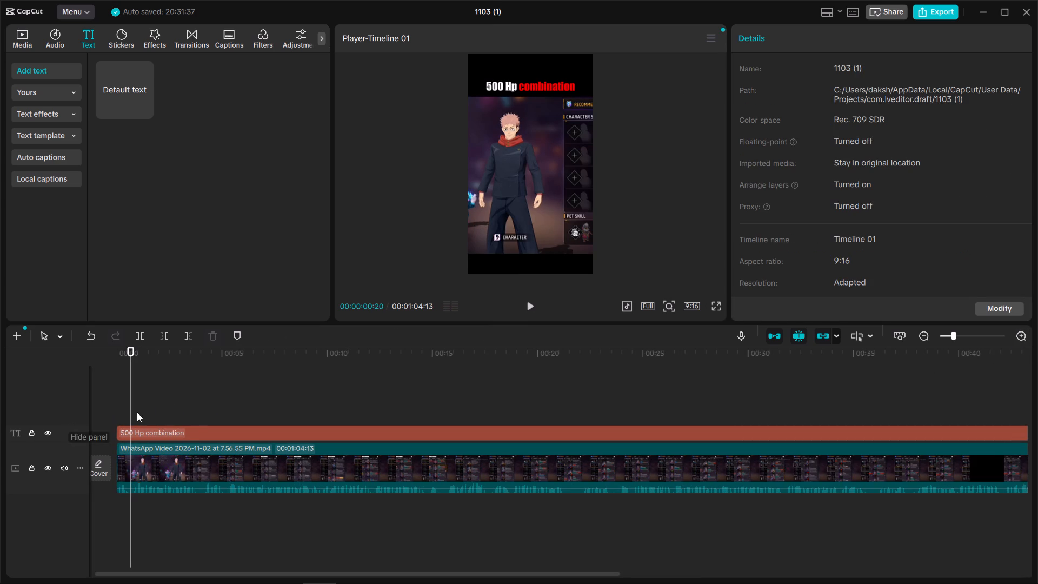
click(137, 412)
drag(137, 412, 92, 416)
key(space)
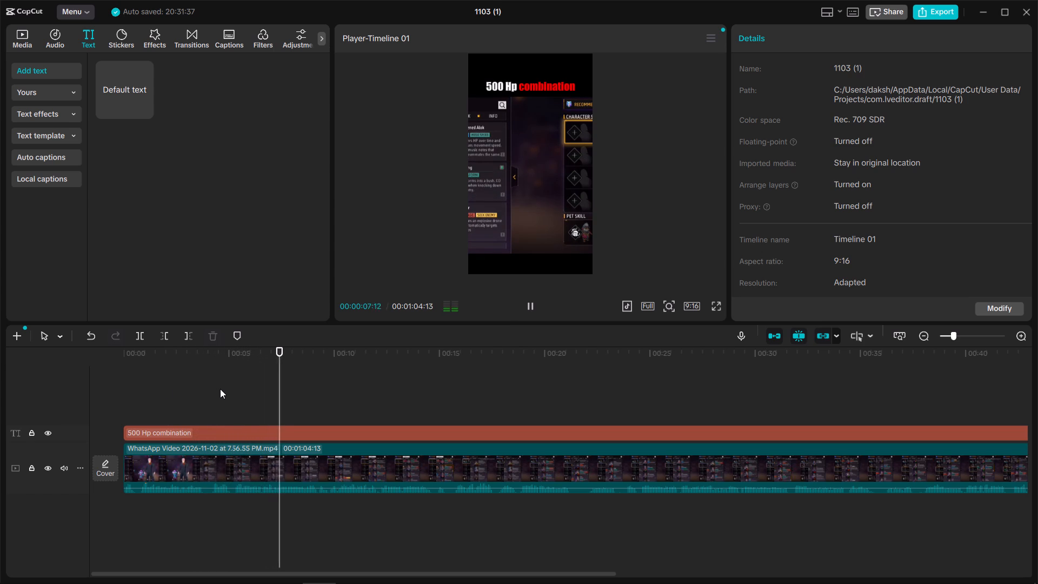
click(188, 391)
drag(188, 391, 138, 404)
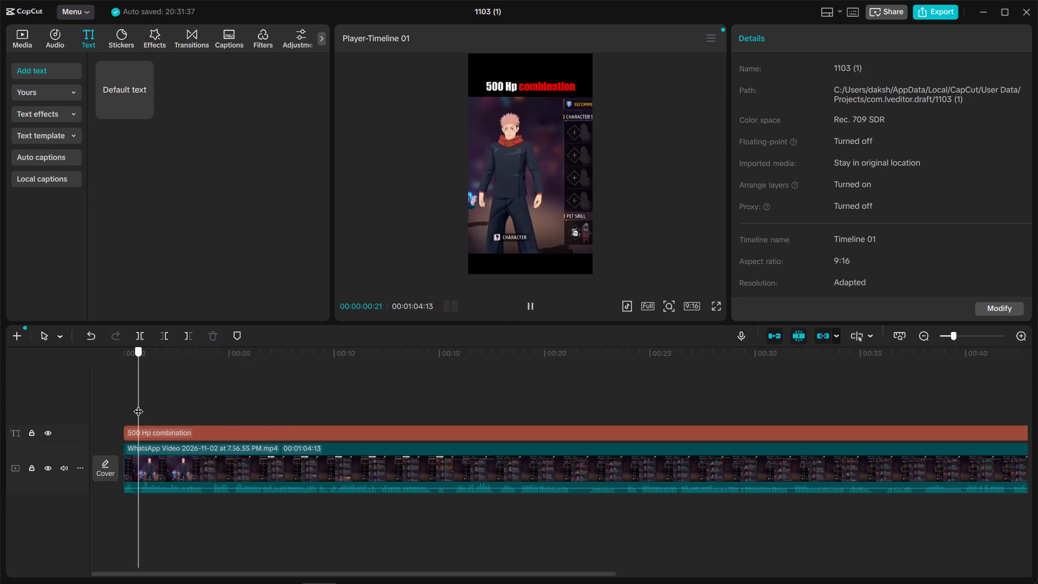
drag(138, 404, 115, 410)
key(space)
key(space)
click(136, 466)
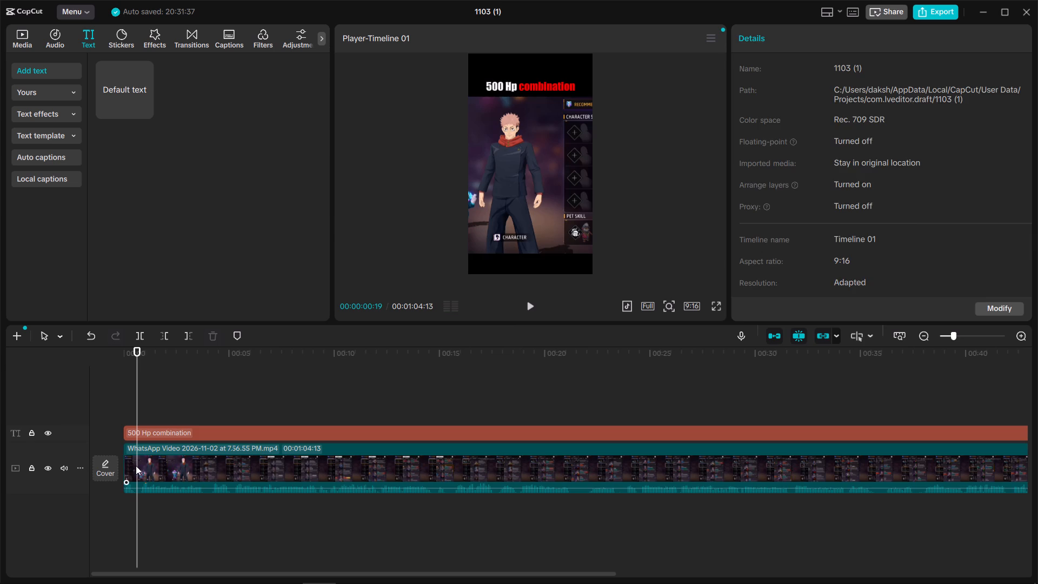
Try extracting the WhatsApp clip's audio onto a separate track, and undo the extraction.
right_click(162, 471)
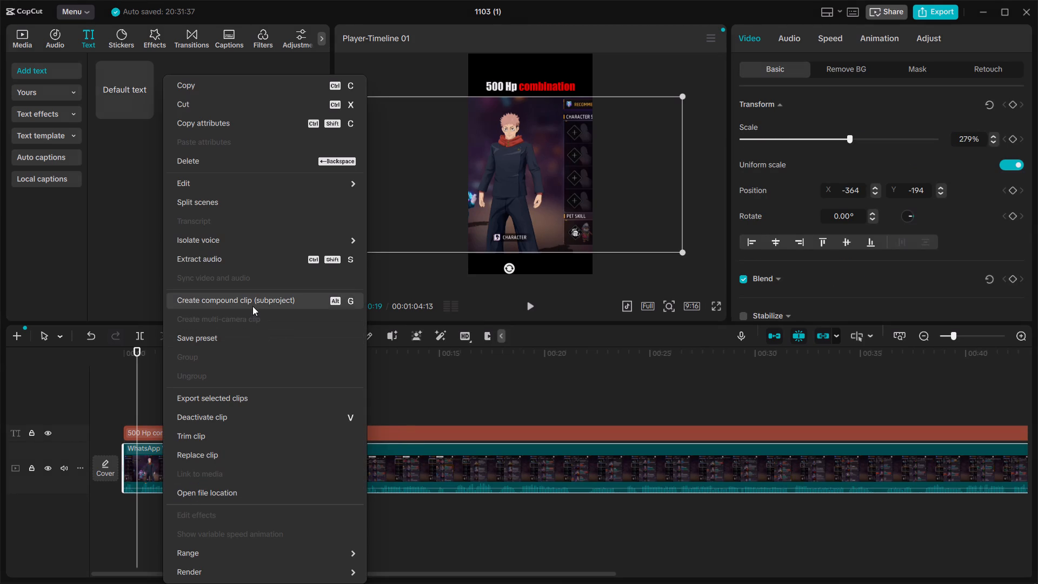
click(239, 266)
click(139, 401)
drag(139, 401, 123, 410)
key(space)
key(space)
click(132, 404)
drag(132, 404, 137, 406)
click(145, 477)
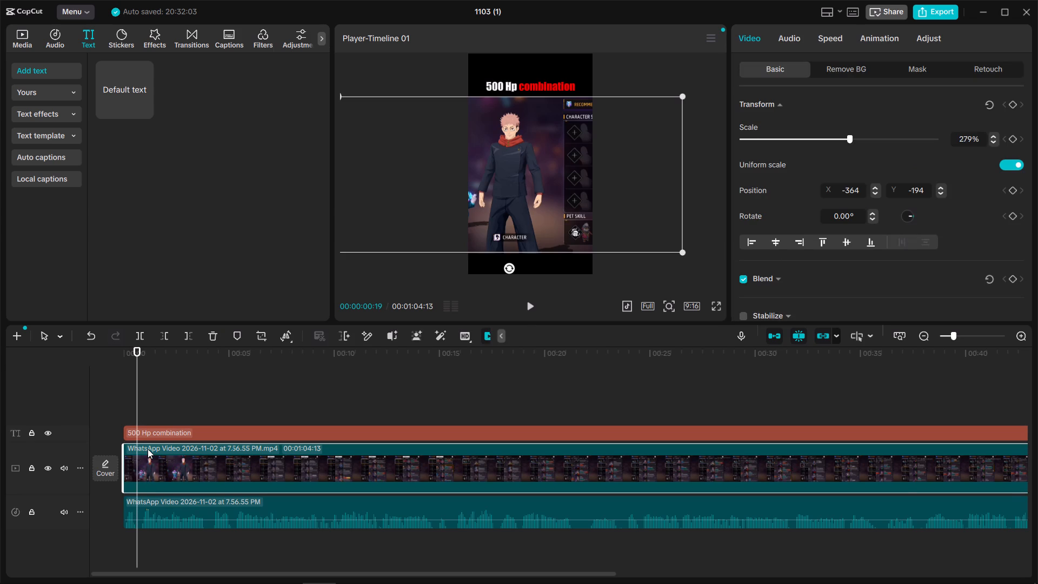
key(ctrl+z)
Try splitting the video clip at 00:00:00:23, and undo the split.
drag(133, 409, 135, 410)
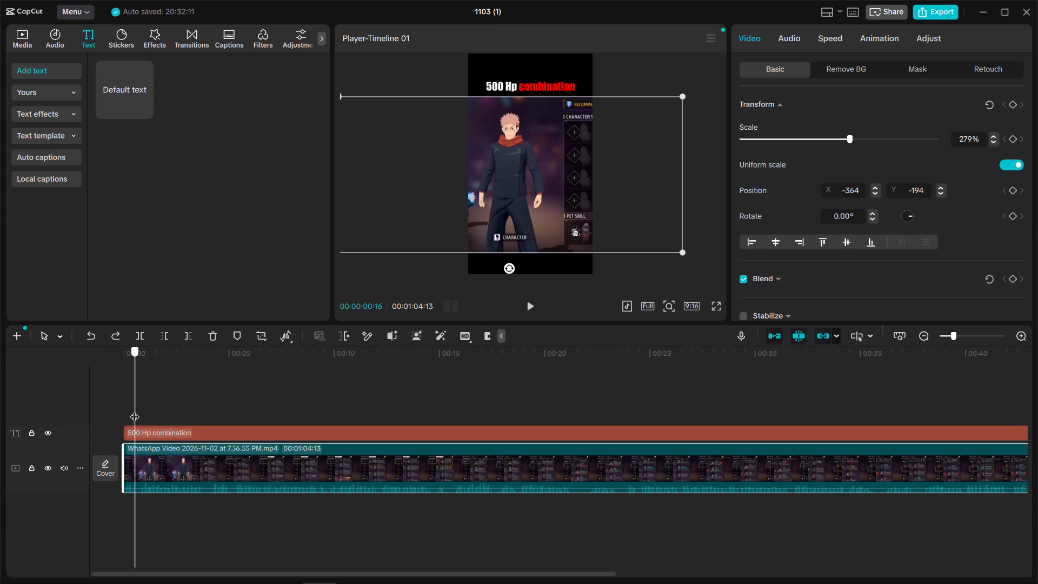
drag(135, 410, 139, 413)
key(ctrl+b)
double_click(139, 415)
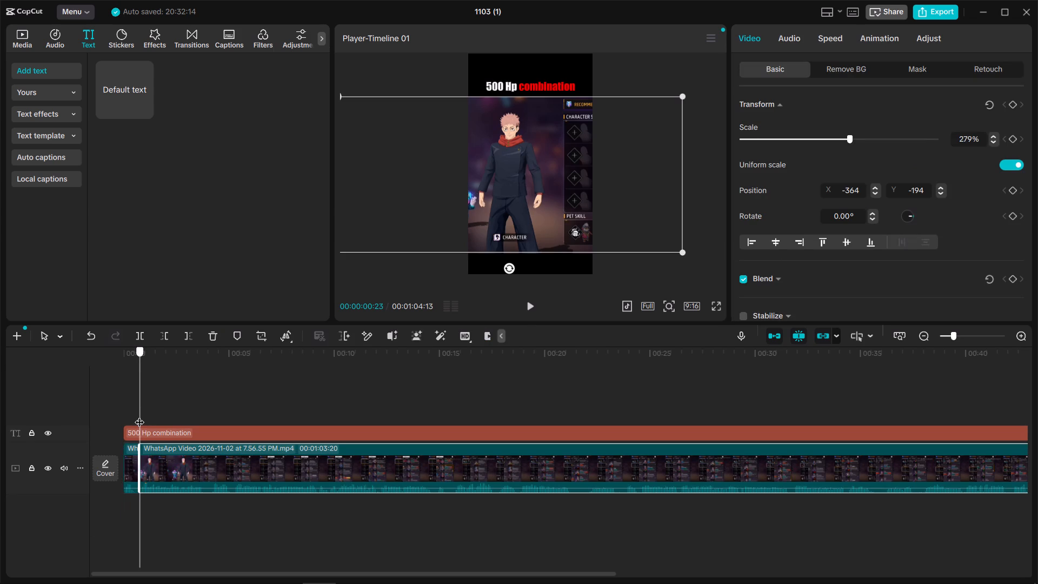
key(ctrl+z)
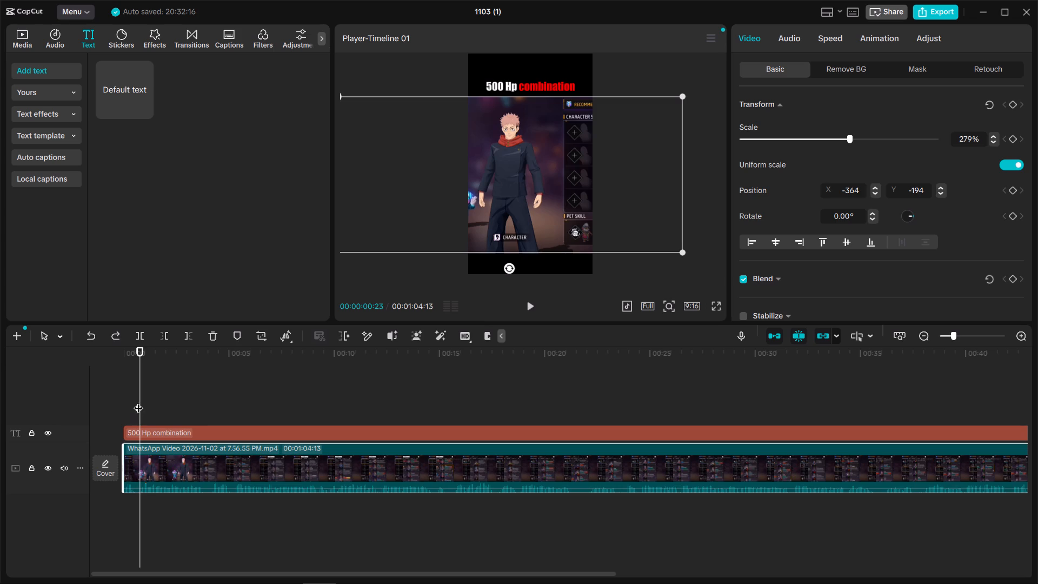
Cut out the part of the video clip between about 00:00:00:19 and 00:00:05:09.
click(138, 401)
key(ctrl+b)
drag(137, 402, 159, 411)
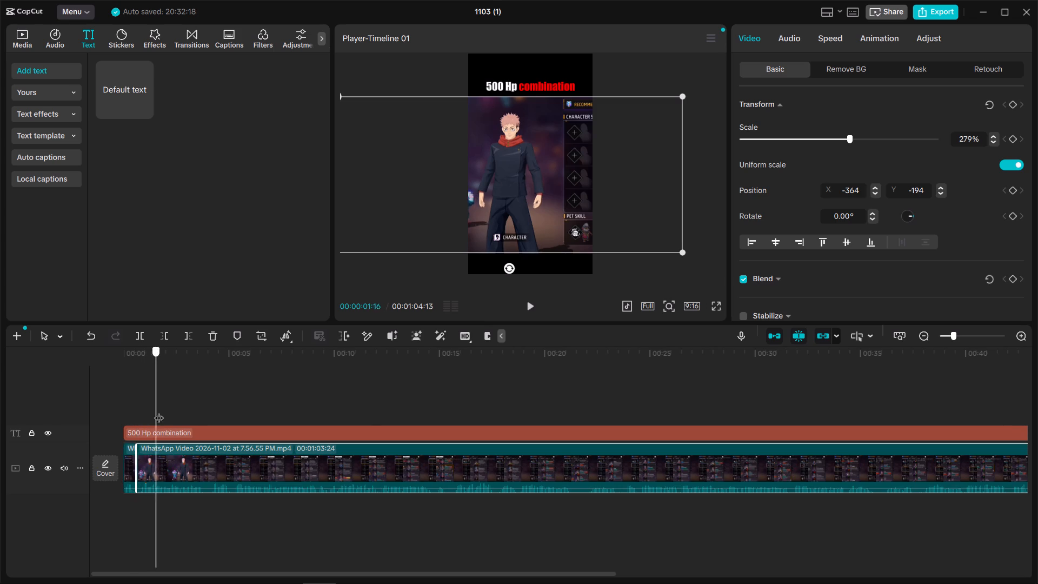
drag(159, 411, 205, 422)
key(space)
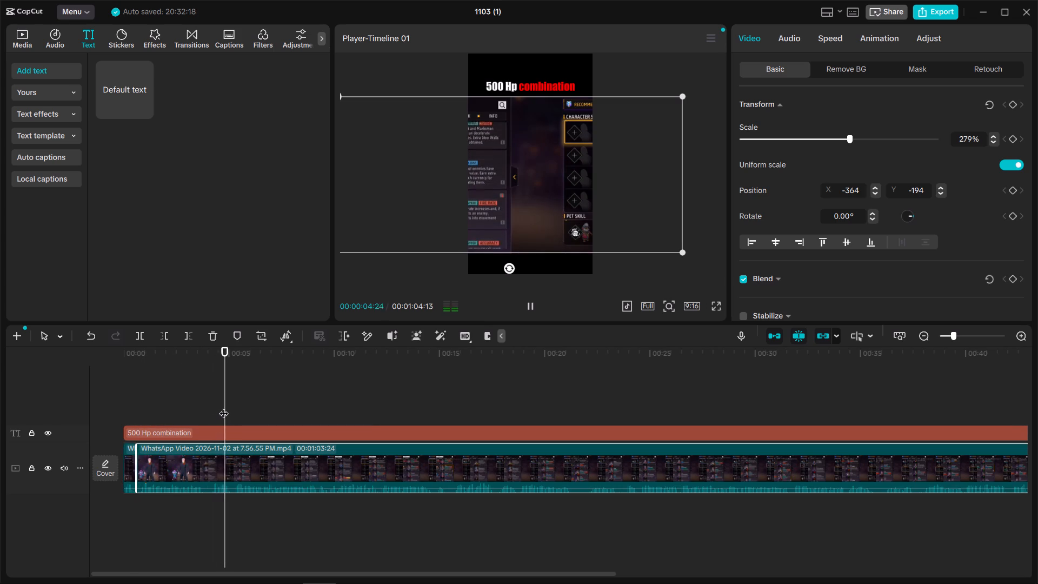
click(226, 404)
click(229, 405)
drag(229, 405, 236, 408)
click(237, 401)
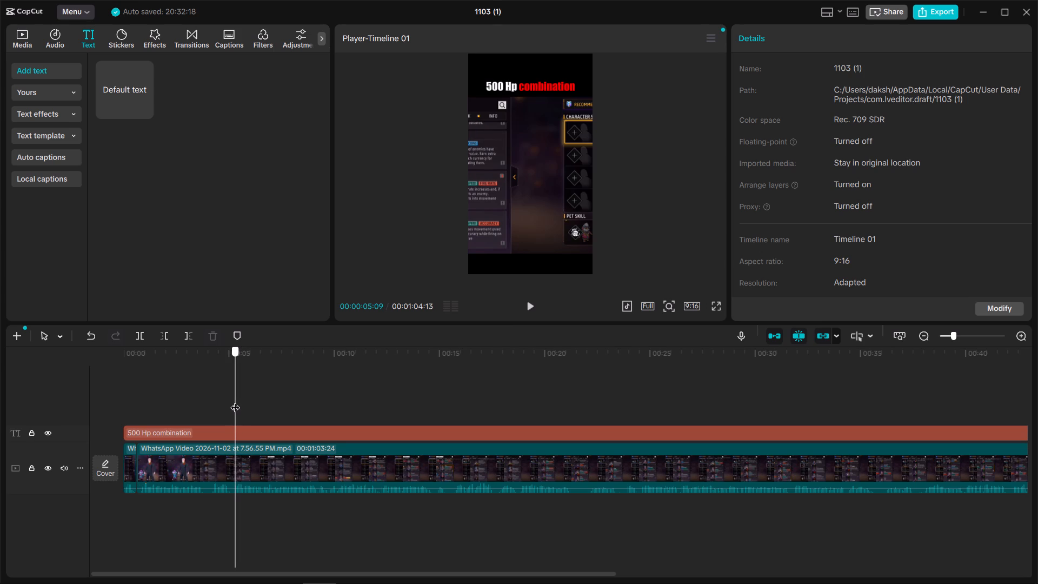
ctrl+click(236, 460)
key(ctrl+b)
click(215, 461)
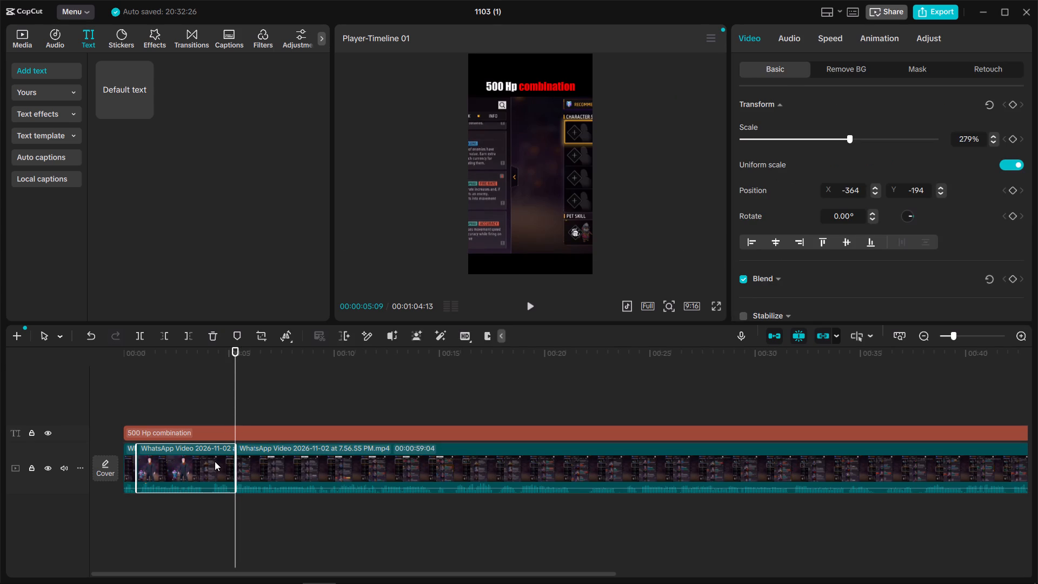
key(Delete)
Trim the start of the second video segment, shortening it to a duration of 00:00:58:22.
click(170, 389)
drag(170, 389, 109, 404)
key(space)
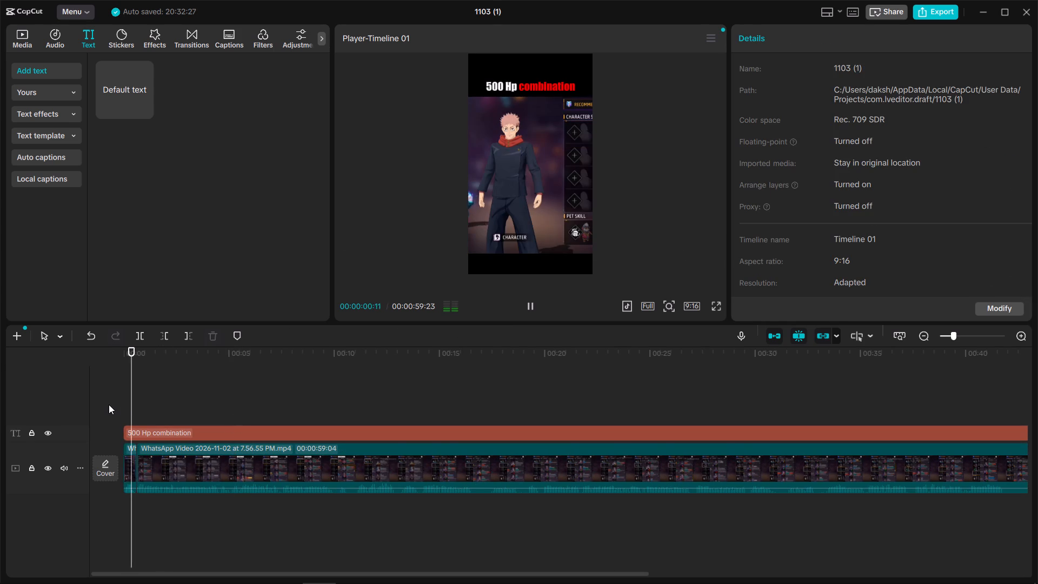
click(159, 398)
drag(159, 398, 116, 404)
key(space)
click(1015, 335)
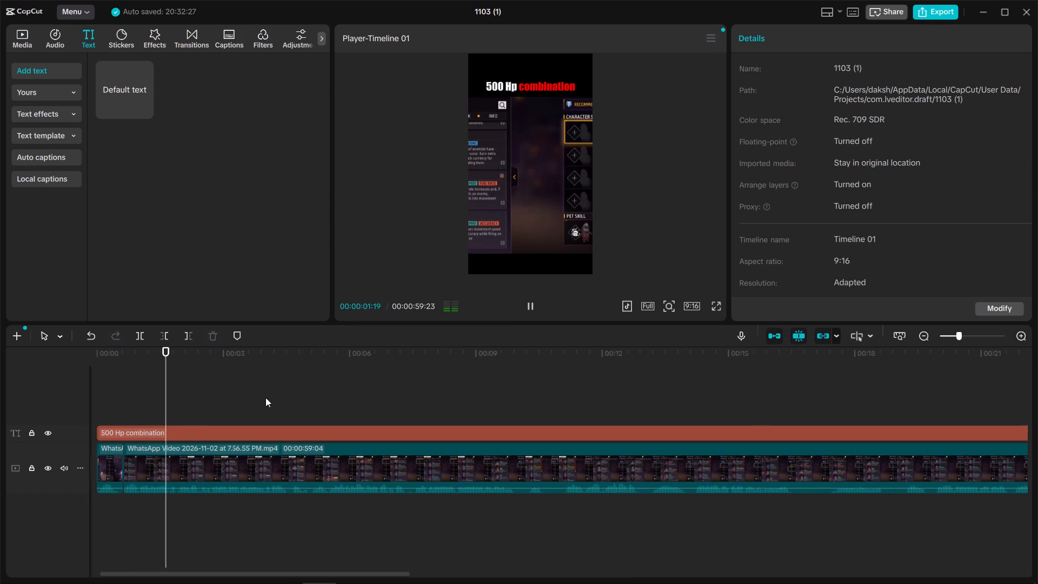
drag(168, 379, 146, 382)
click(149, 382)
drag(149, 382, 167, 403)
click(172, 452)
drag(149, 450, 165, 456)
Play back the opening seconds across the join between the two video segments.
click(161, 404)
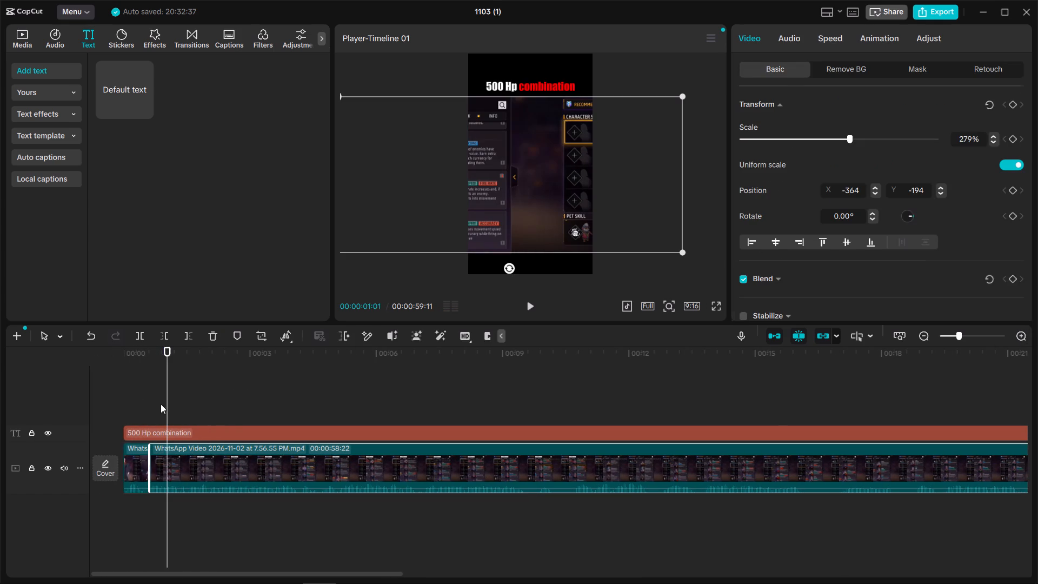
drag(161, 404, 105, 407)
key(space)
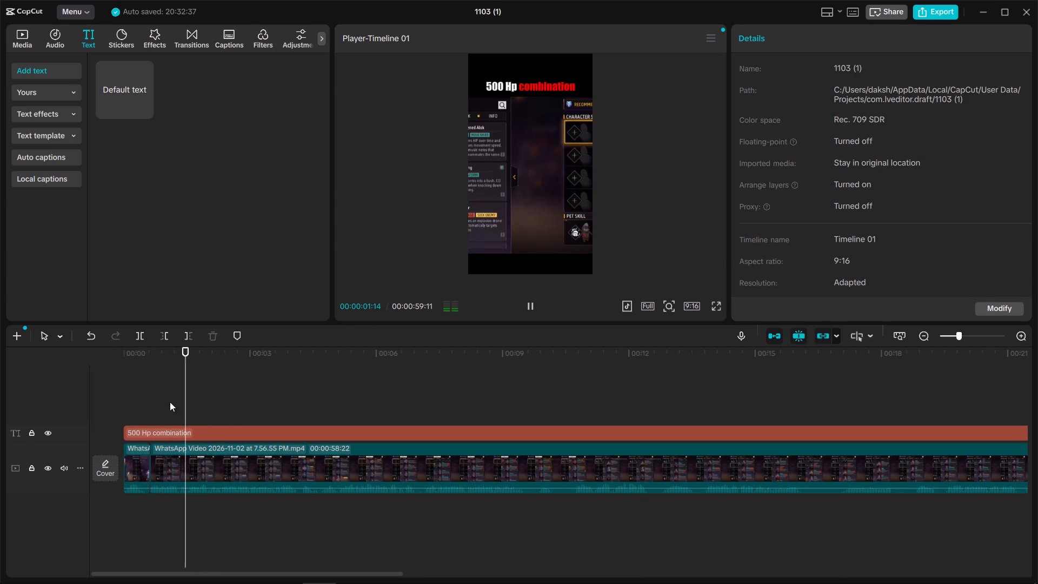
click(250, 400)
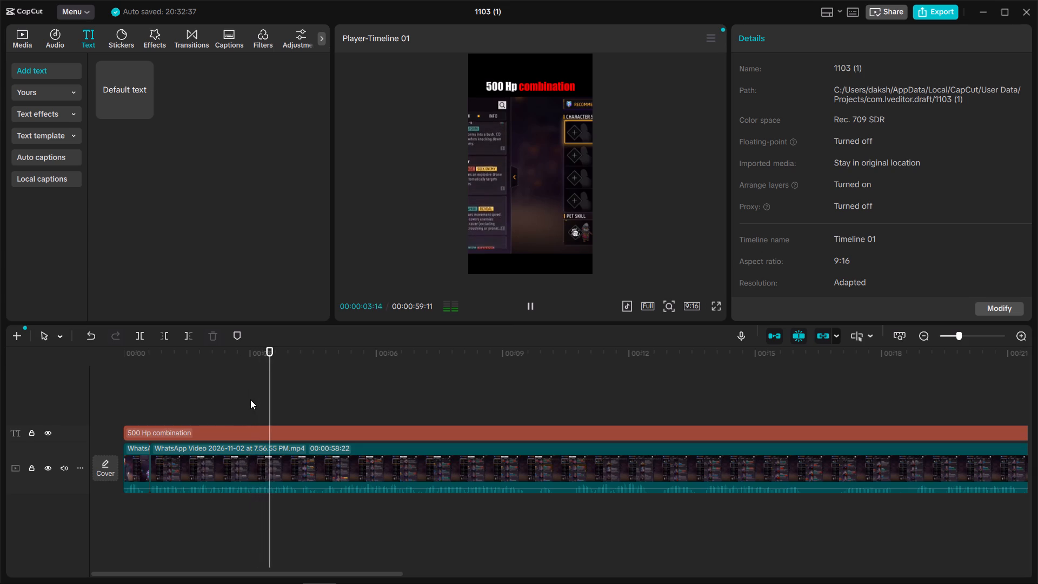
drag(250, 400, 140, 411)
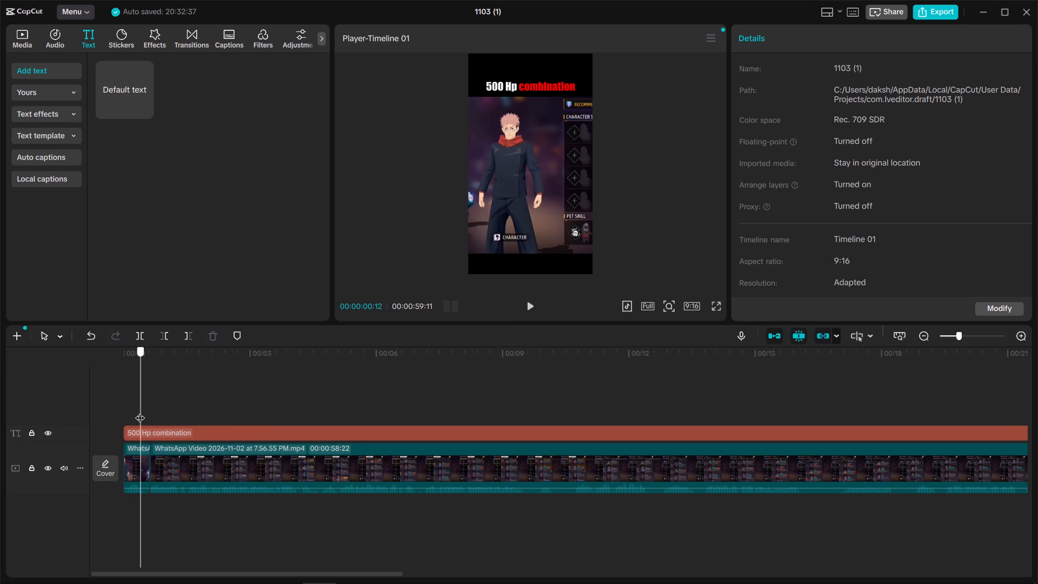
Shrink the second video segment to 195% and reposition its footage so both the character list and skill slots show in frame.
drag(140, 411, 150, 416)
click(198, 470)
drag(534, 215, 550, 217)
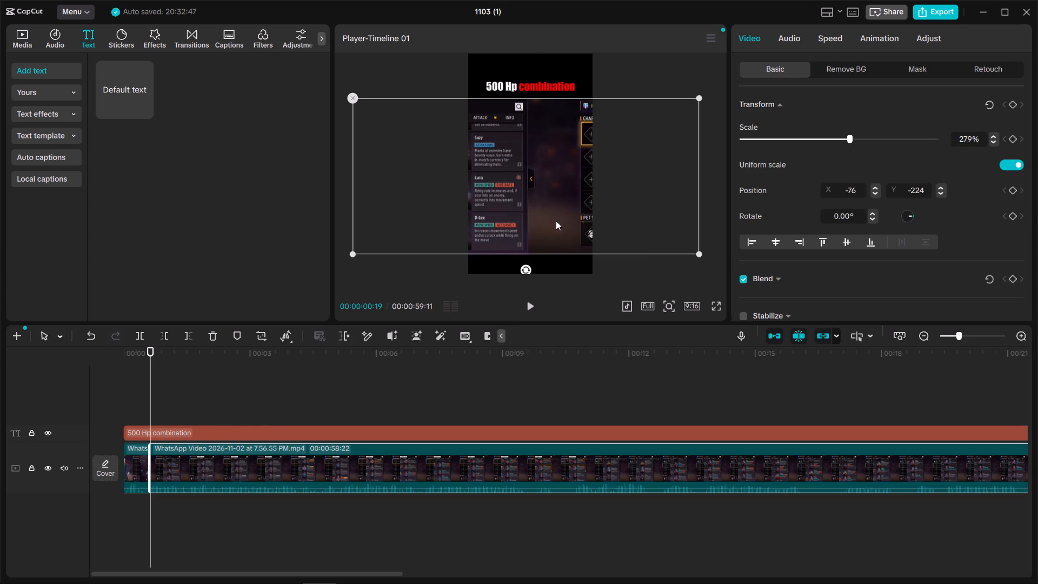
drag(696, 254, 644, 227)
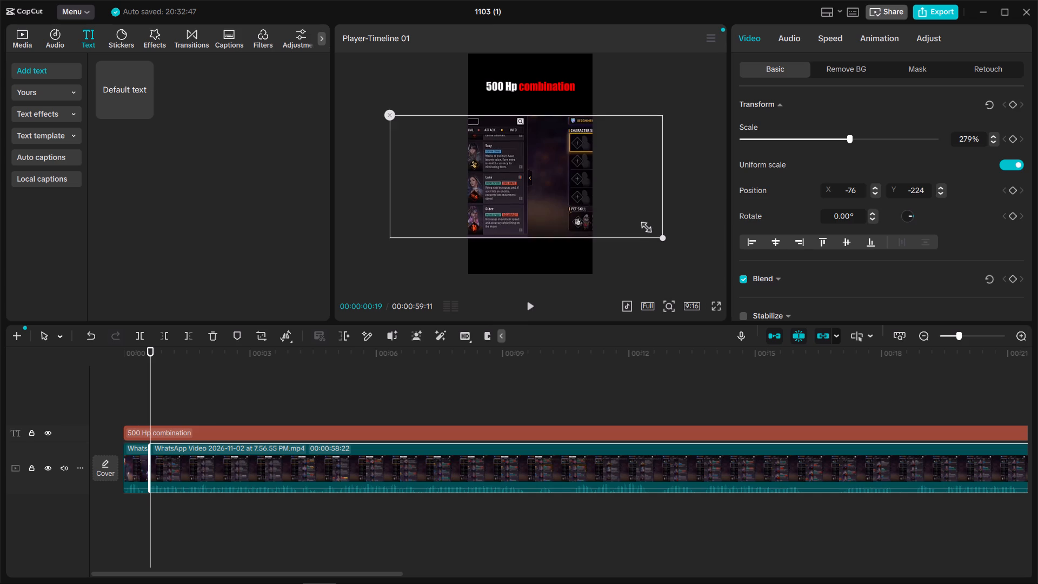
drag(644, 227, 664, 246)
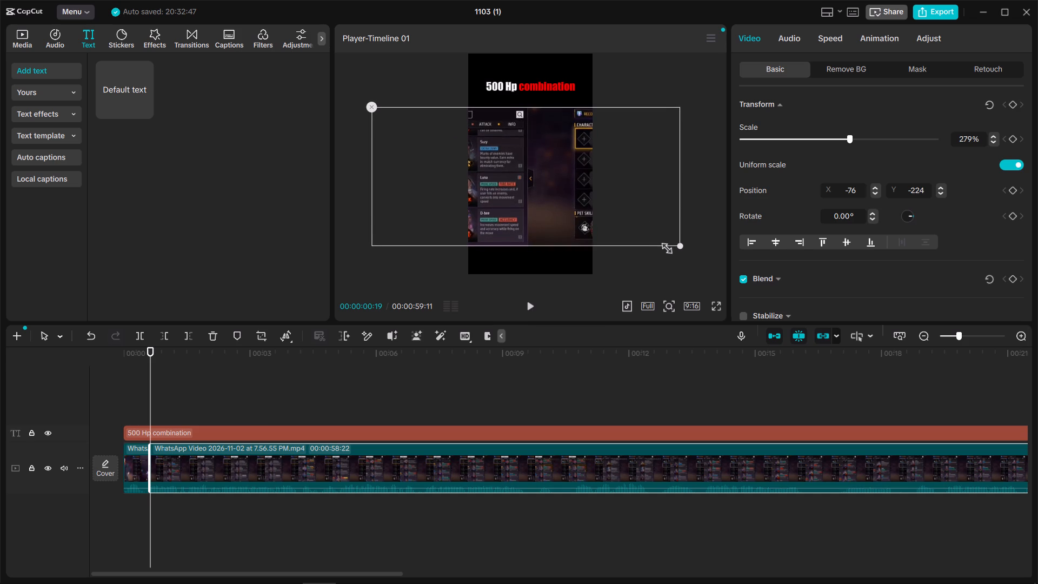
drag(664, 246, 617, 219)
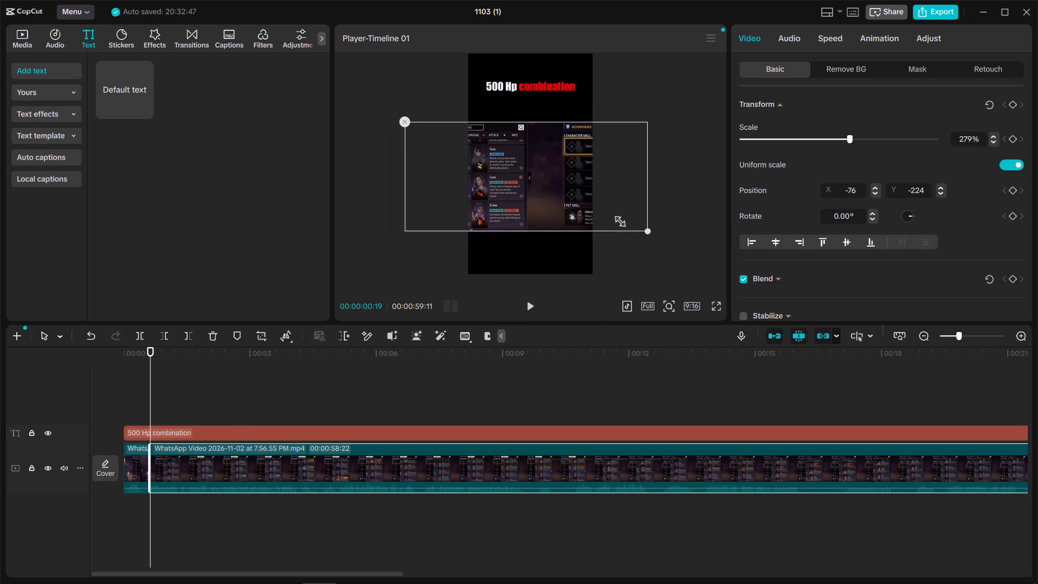
drag(617, 219, 616, 219)
drag(598, 203, 594, 201)
drag(568, 184, 573, 185)
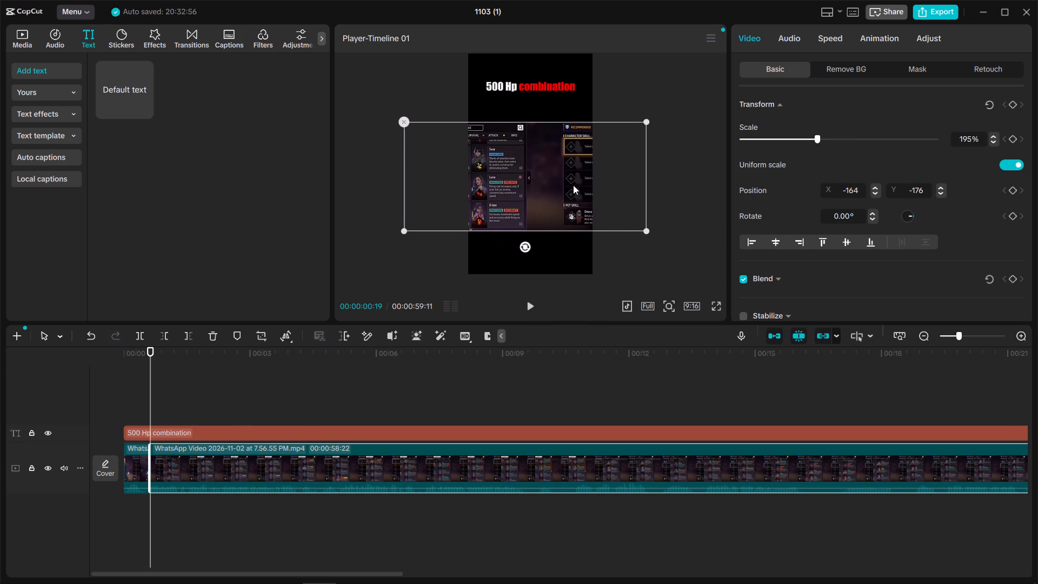
drag(573, 185, 574, 184)
Move the "500 Hp combination" title down to just above the top edge of the shrunken footage.
click(530, 87)
drag(540, 85, 541, 110)
drag(543, 84, 538, 103)
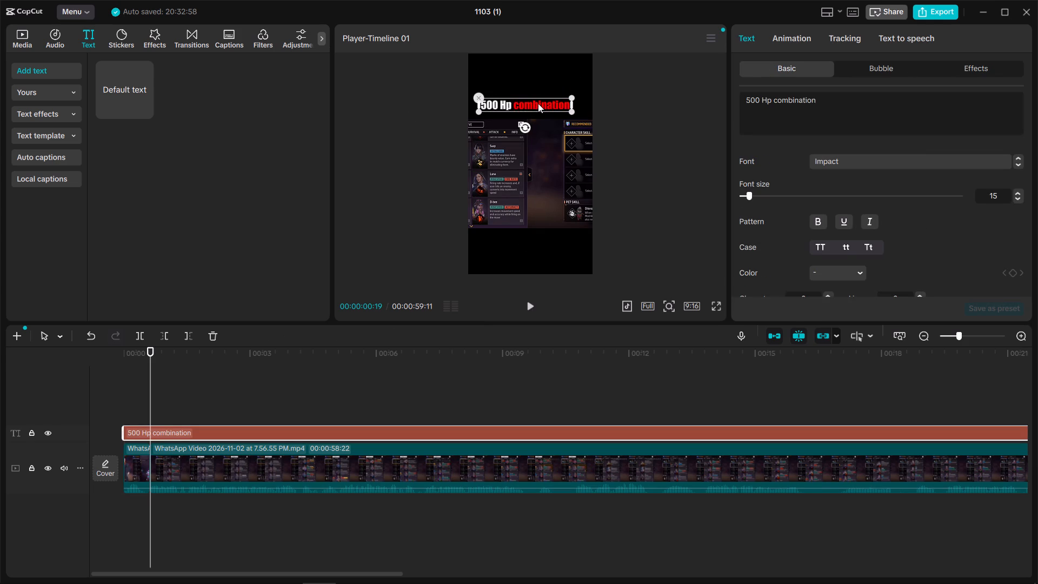
Nudge the "500 Hp combination" title to the horizontal centre of the frame, just above the footage.
drag(538, 103, 542, 105)
click(654, 146)
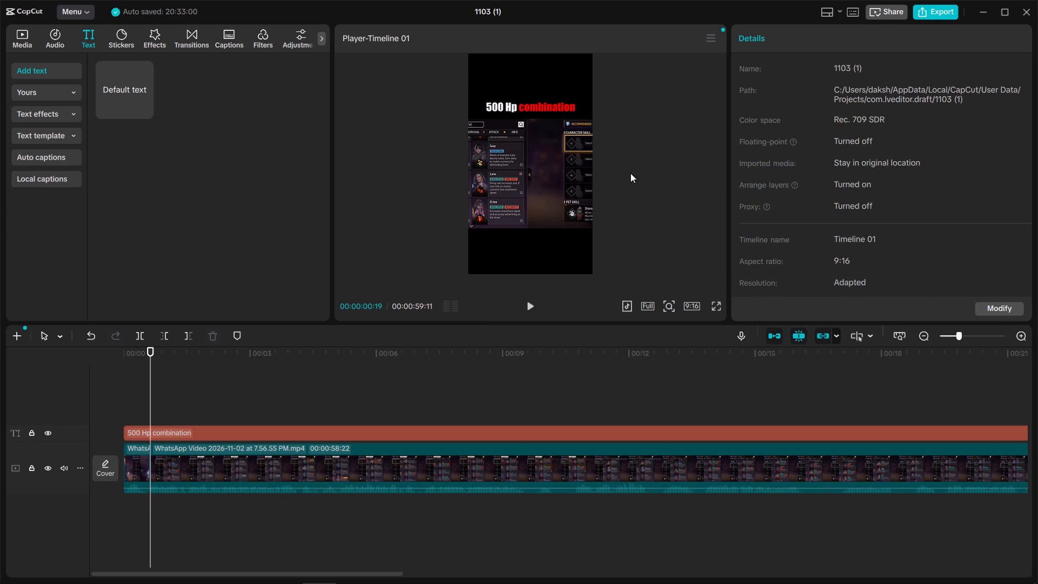
Shrink the first video segment to 216% so its footage sits below the "500 Hp combination" title.
click(152, 399)
drag(152, 399, 136, 407)
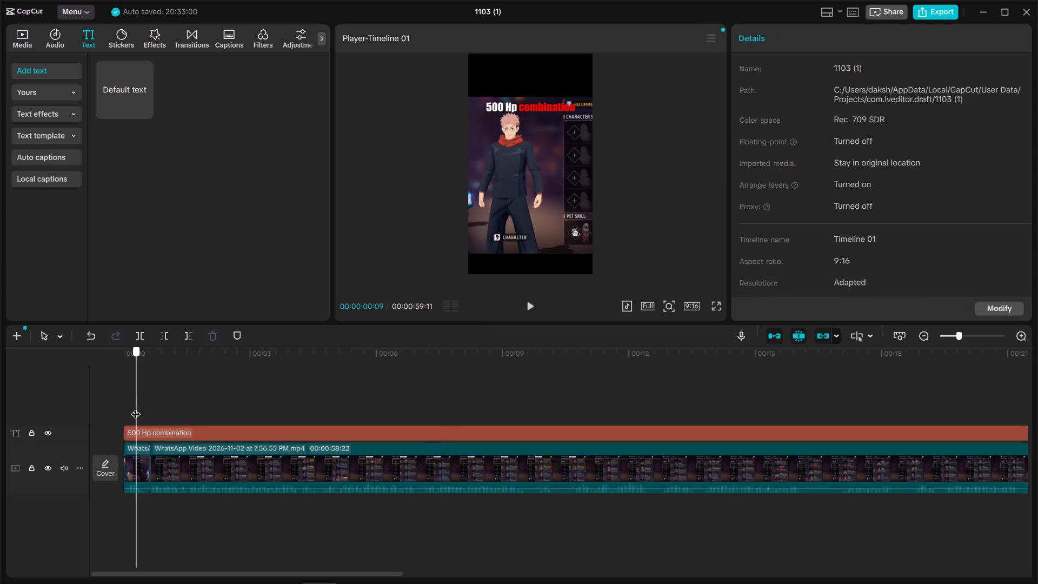
drag(136, 407, 127, 422)
key(space)
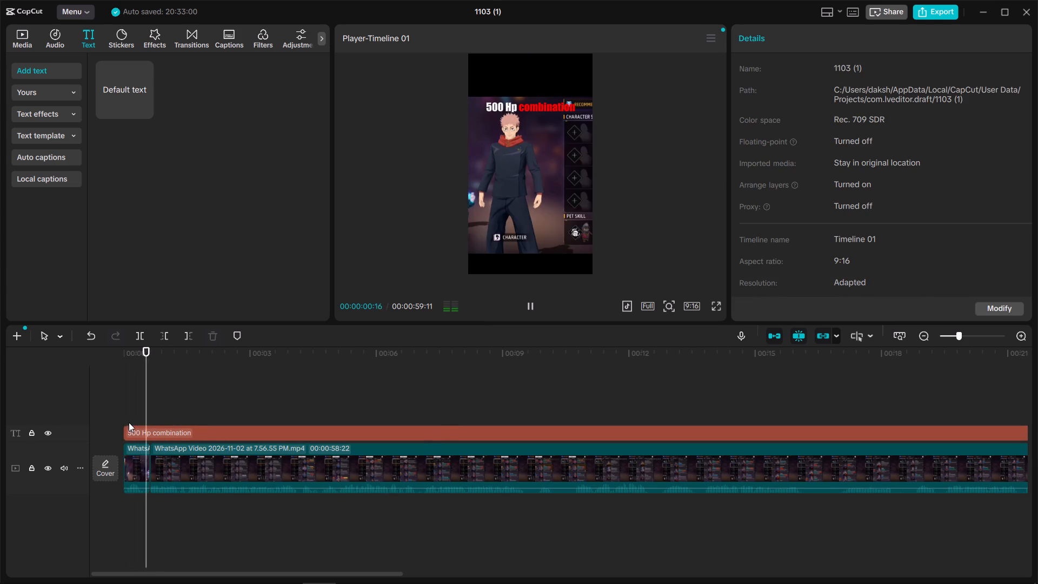
double_click(142, 424)
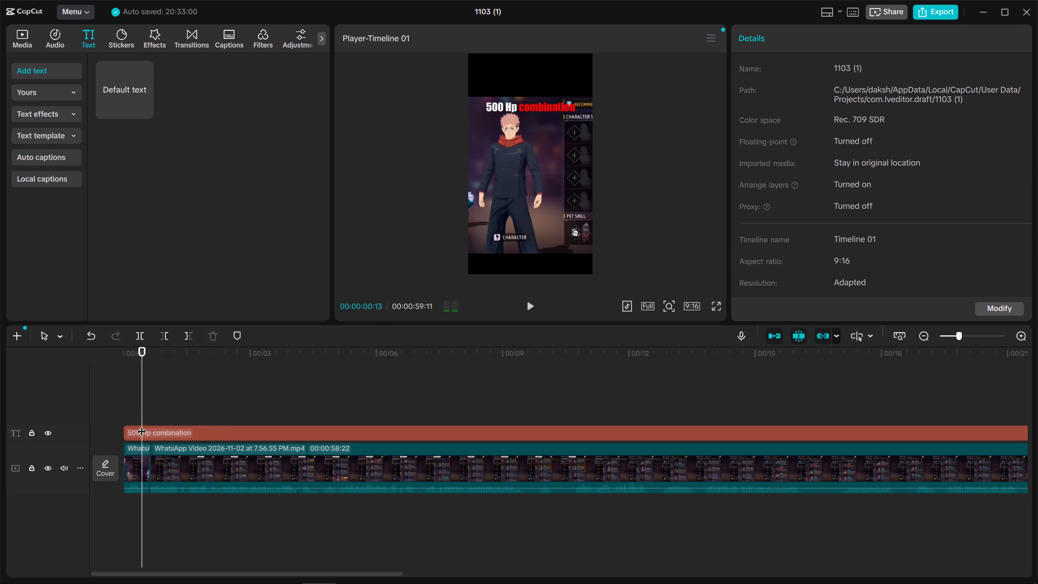
click(135, 407)
click(141, 457)
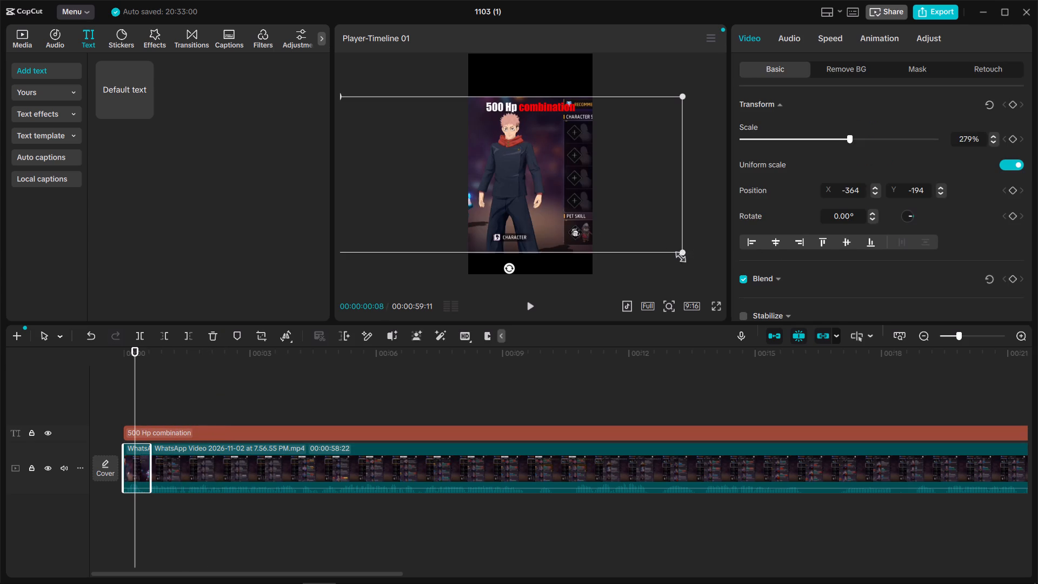
drag(677, 255, 627, 215)
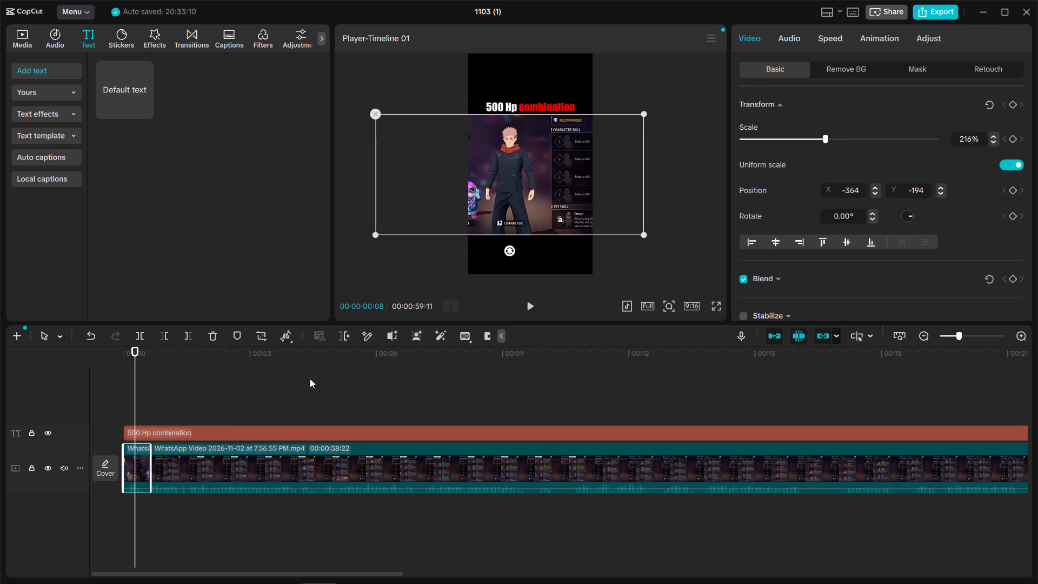
Play back the opening and split the second video segment at 00:00:03:18.
click(141, 389)
drag(141, 389, 98, 397)
key(space)
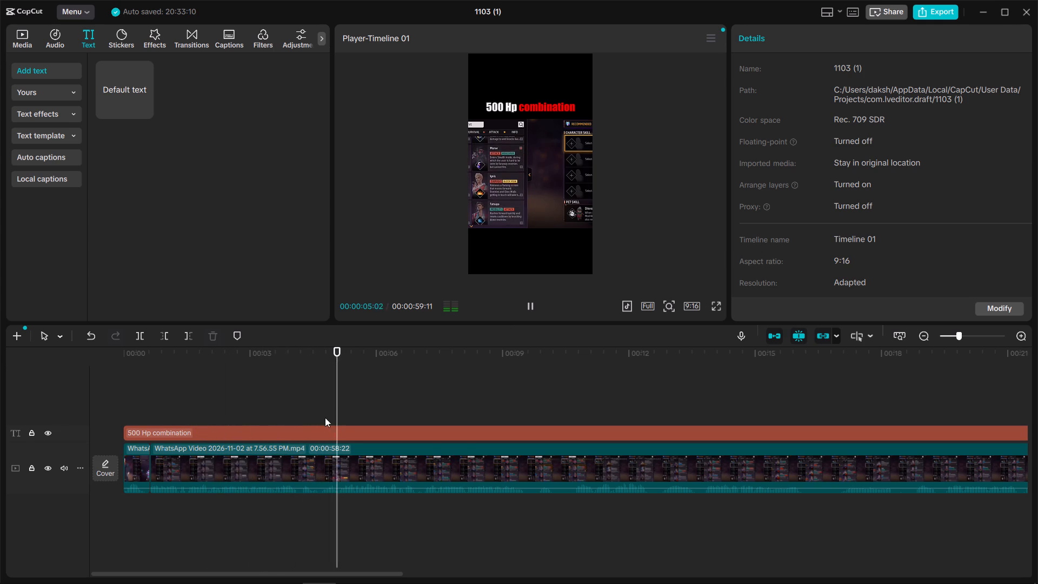
click(278, 401)
drag(278, 401, 236, 406)
key(space)
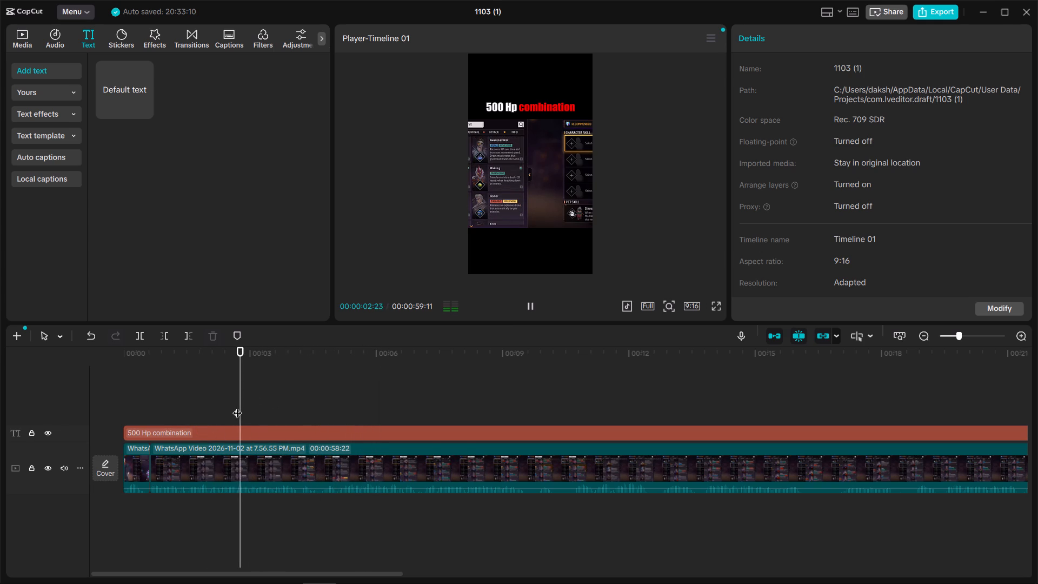
key(space)
click(249, 401)
drag(249, 401, 243, 401)
key(space)
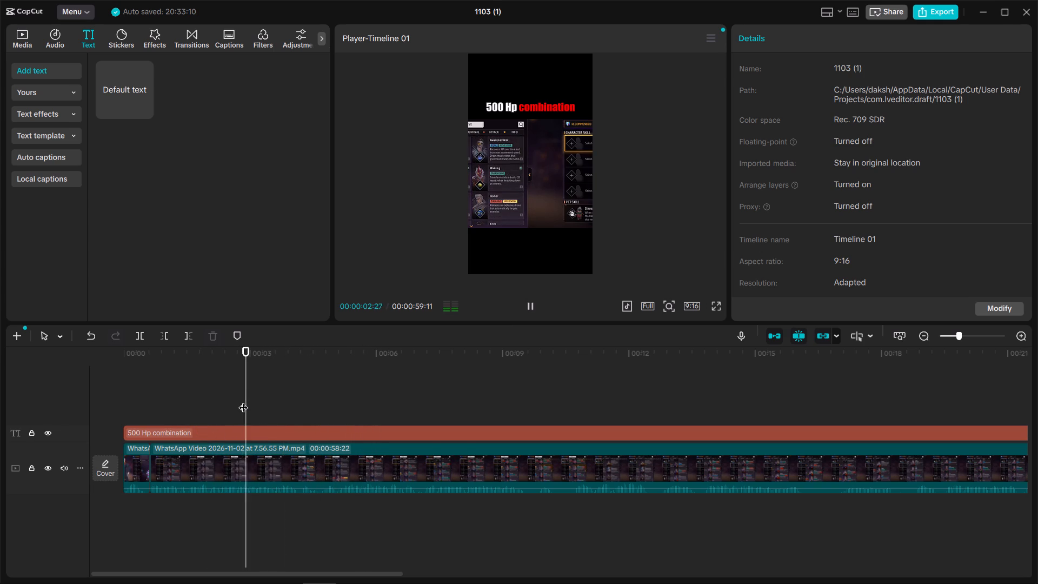
key(space)
click(271, 464)
key(ctrl+b)
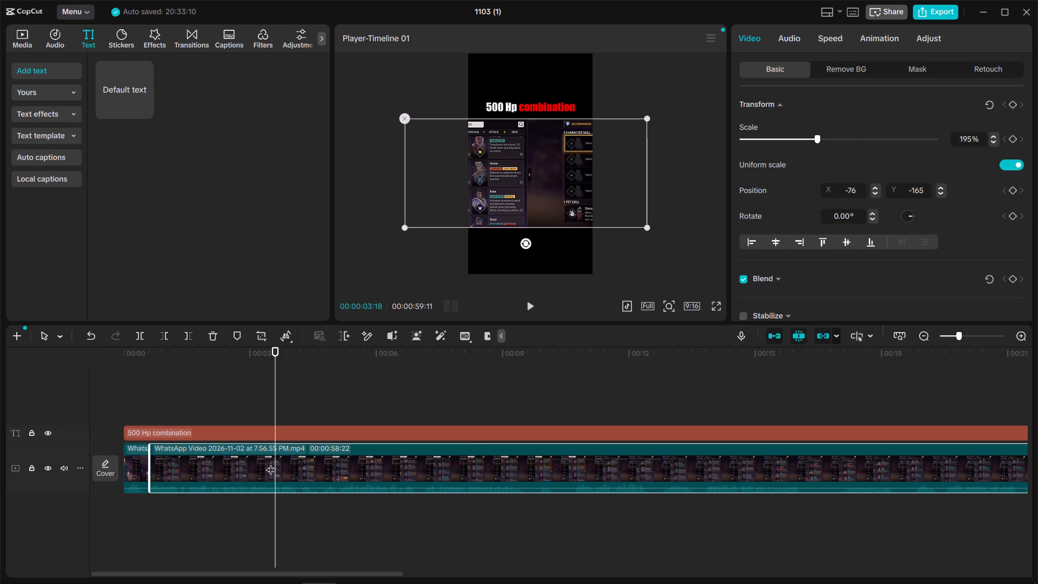
Find where the third video segment's unwanted opening ends and trim its start, shortening it to 00:00:52:08.
click(278, 399)
drag(288, 401, 329, 410)
key(space)
click(364, 415)
key(space)
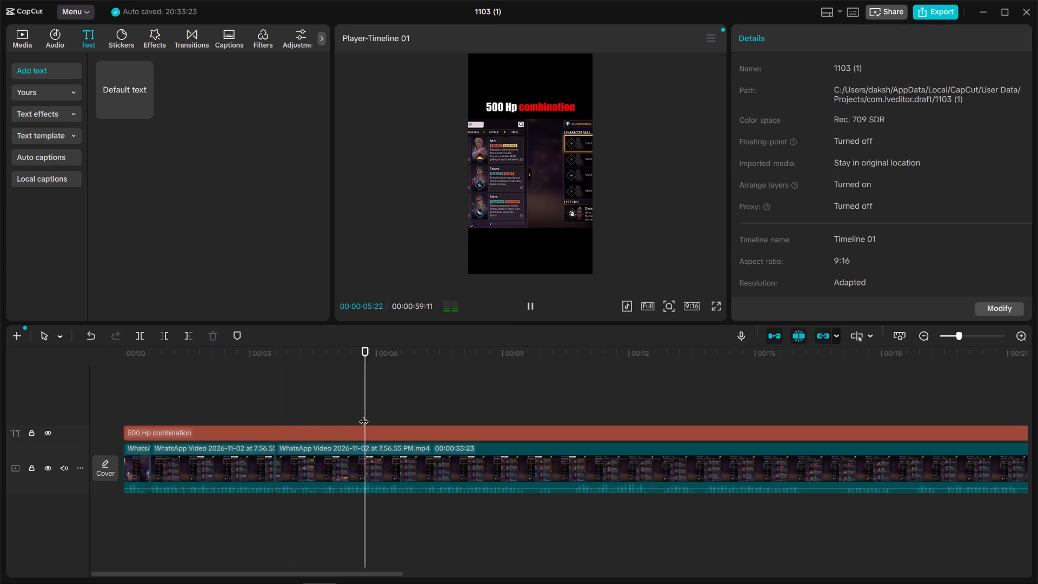
click(416, 467)
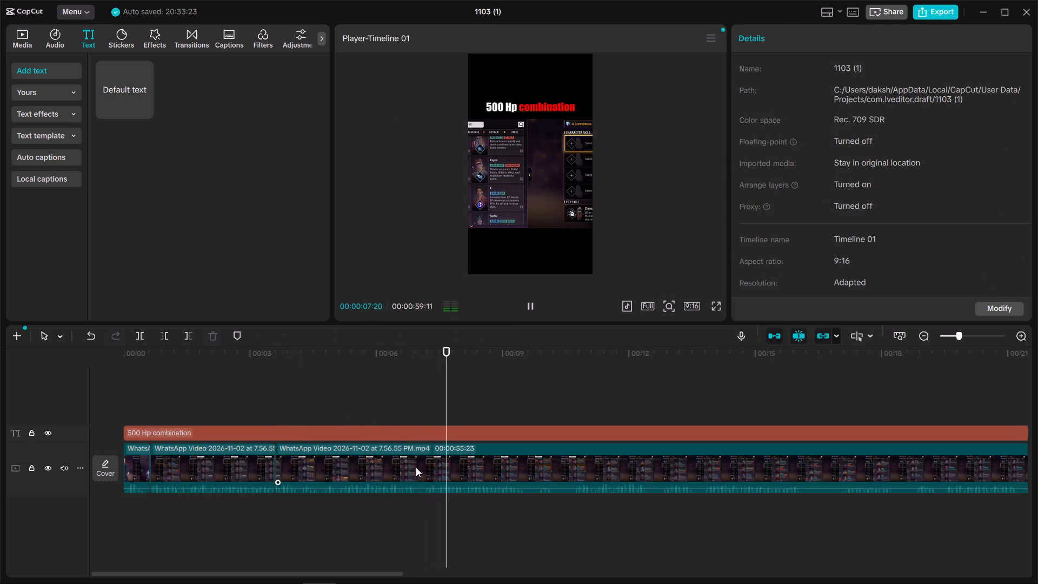
drag(276, 457, 417, 462)
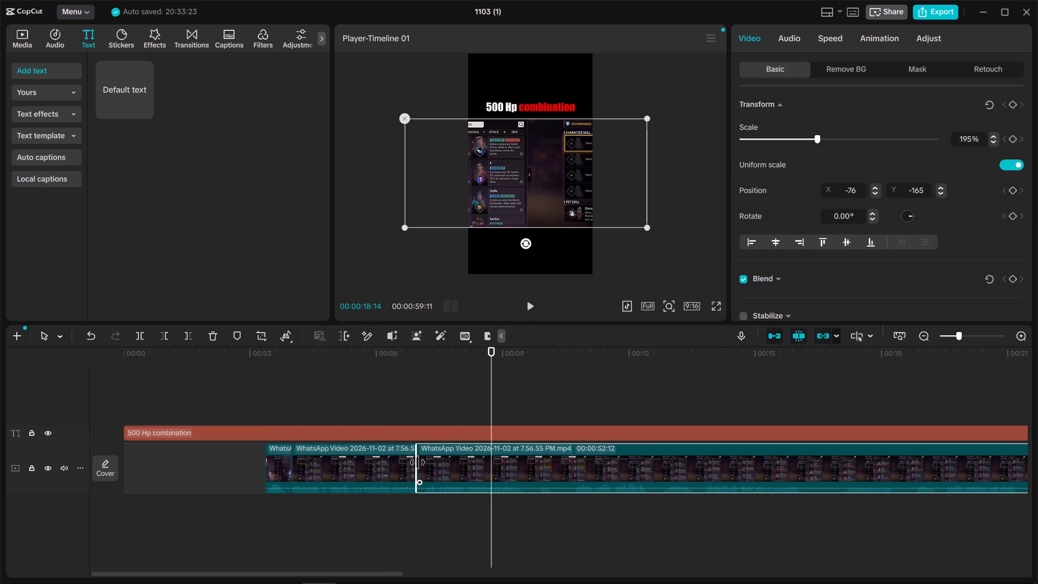
drag(417, 462, 423, 463)
Play back across the new join and split the third video segment at 00:00:06:10.
click(252, 398)
key(space)
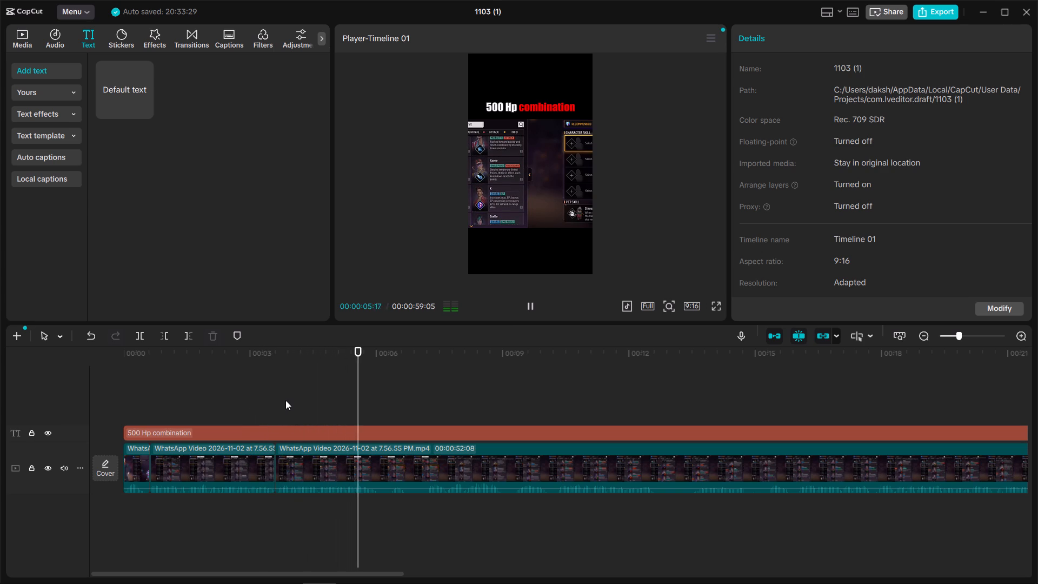
click(344, 412)
drag(345, 412, 296, 419)
key(space)
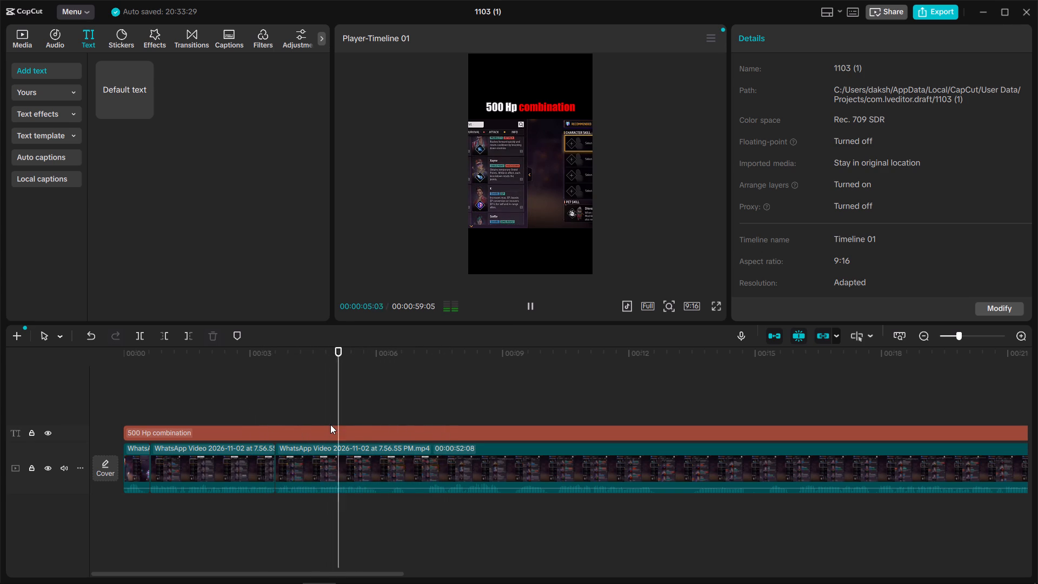
key(space)
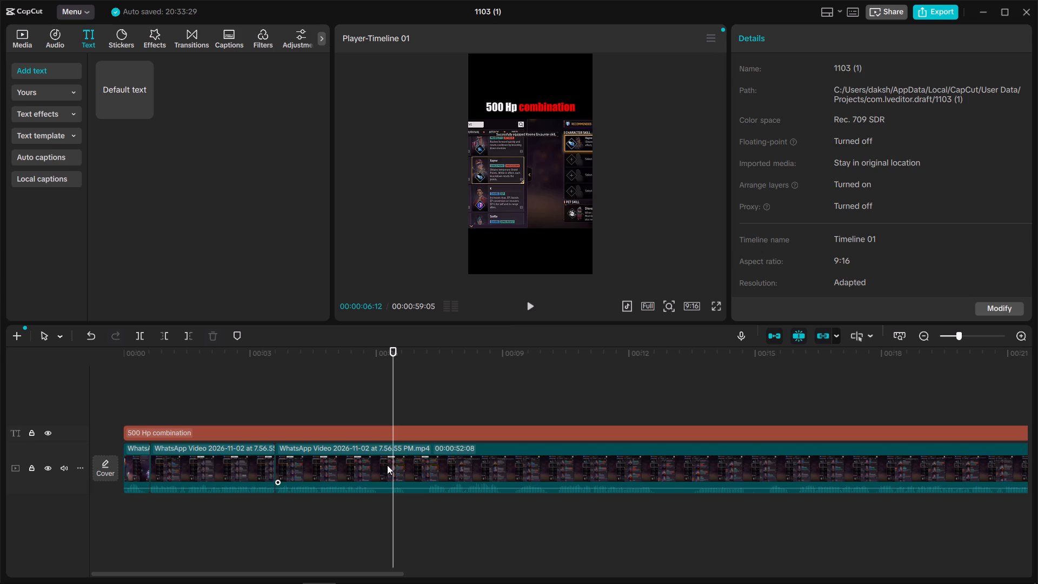
click(395, 417)
ctrl+click(390, 464)
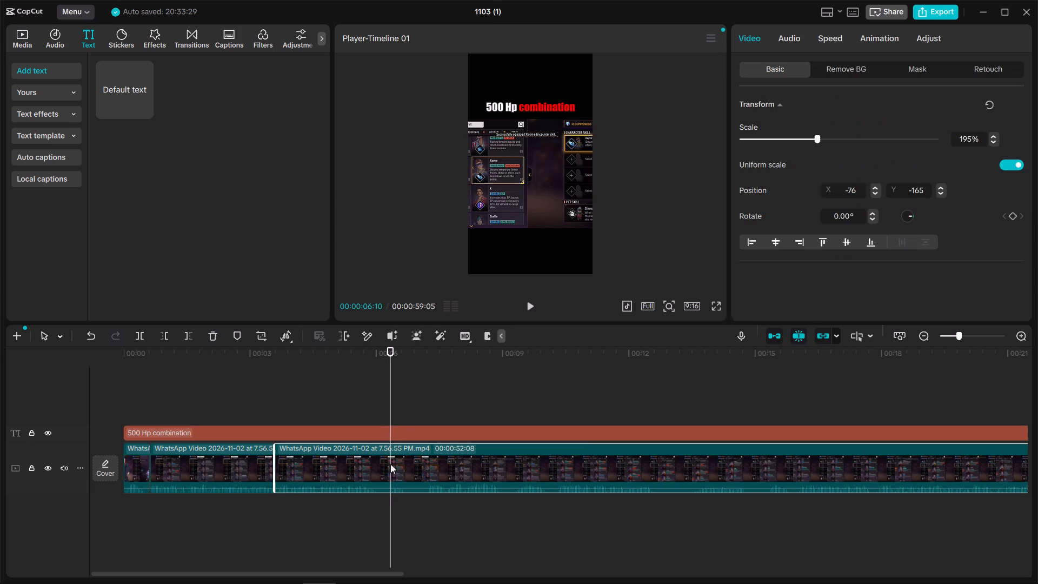
key(ctrl+b)
Trim the start of the fourth video segment, shortening it to a duration of 00:00:48:19.
click(402, 411)
key(space)
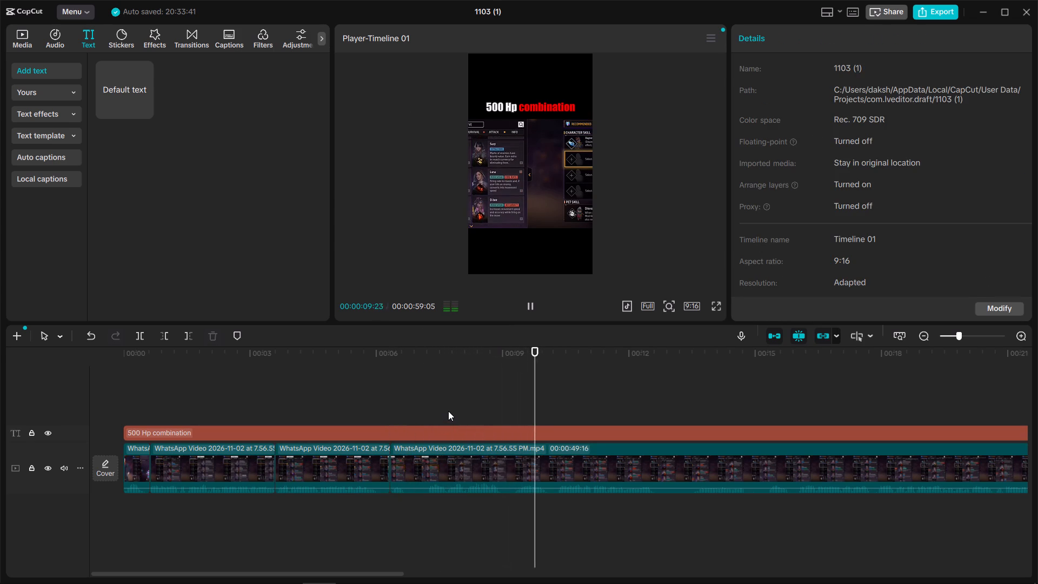
click(448, 411)
drag(448, 411, 423, 426)
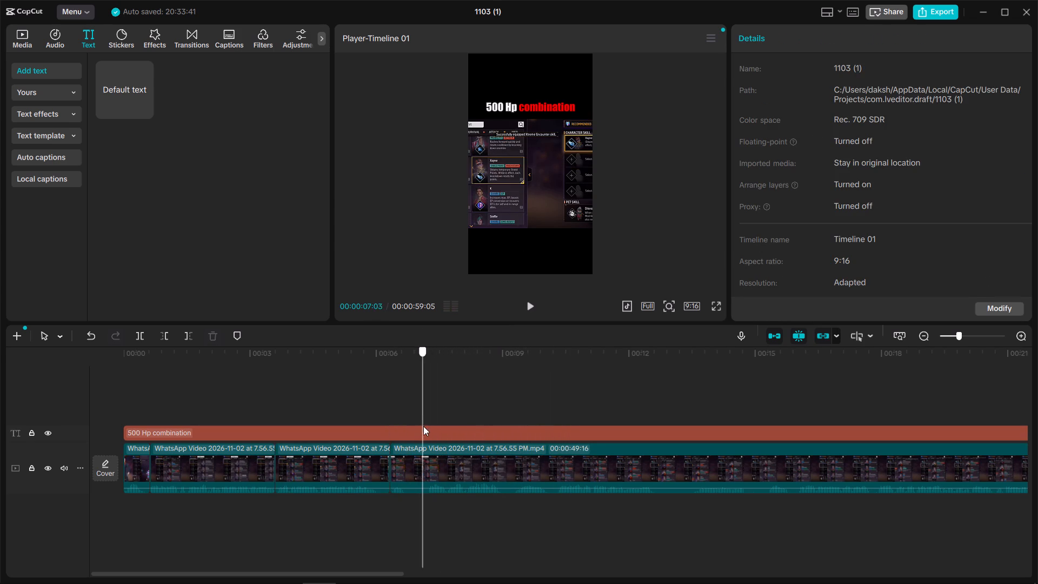
drag(423, 426, 428, 428)
click(429, 476)
drag(391, 462, 427, 468)
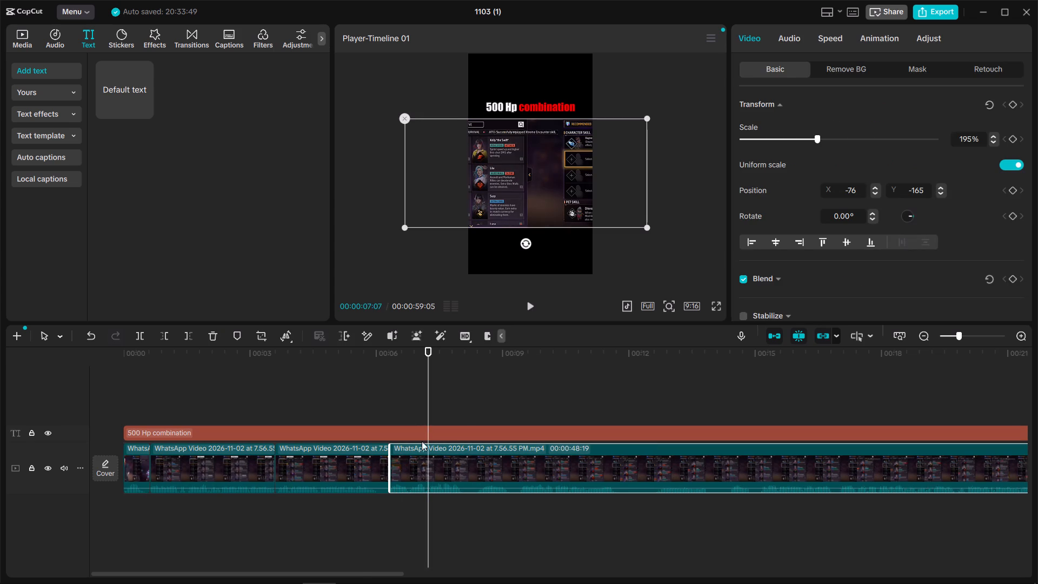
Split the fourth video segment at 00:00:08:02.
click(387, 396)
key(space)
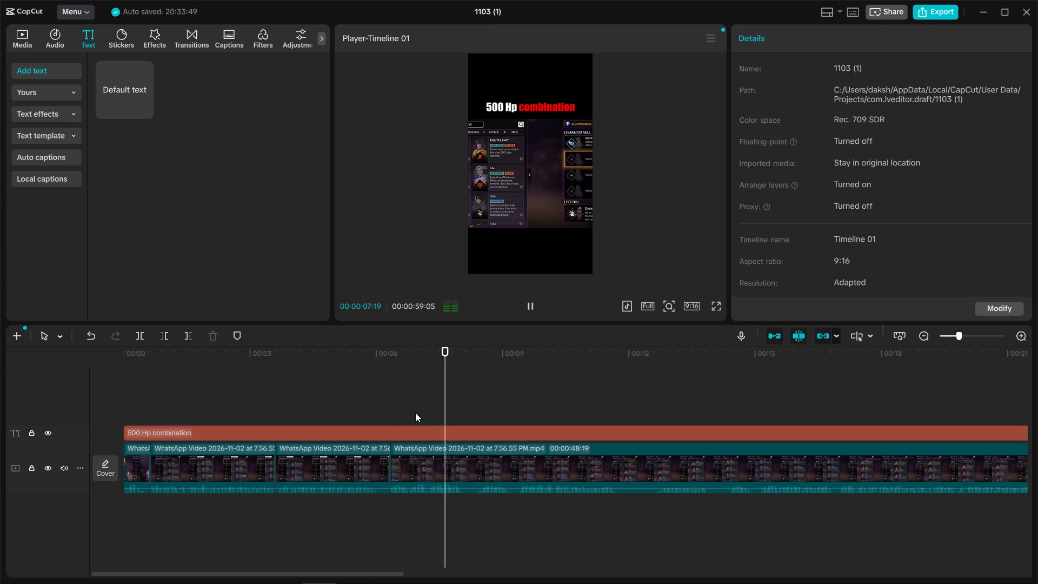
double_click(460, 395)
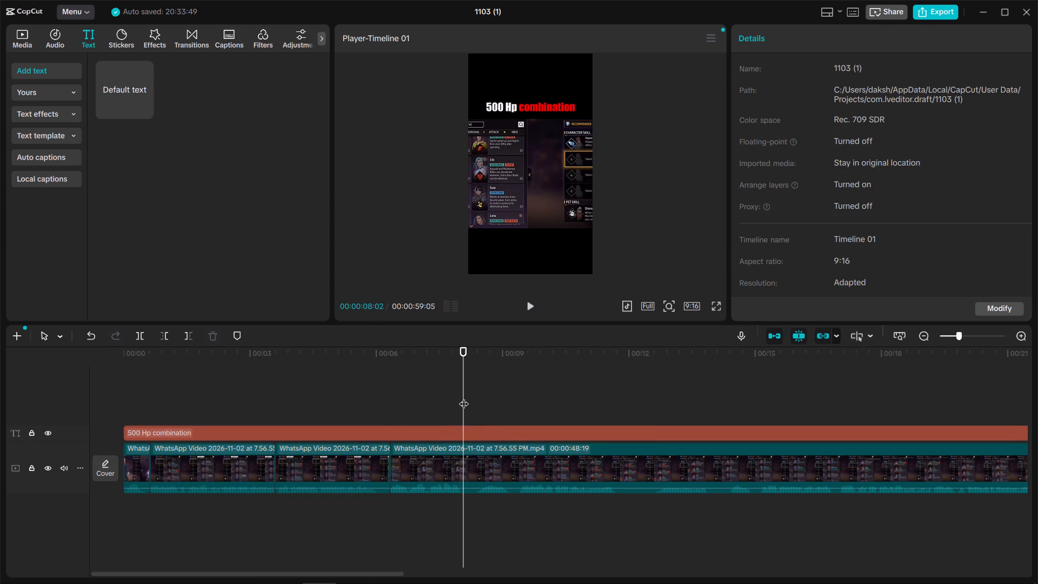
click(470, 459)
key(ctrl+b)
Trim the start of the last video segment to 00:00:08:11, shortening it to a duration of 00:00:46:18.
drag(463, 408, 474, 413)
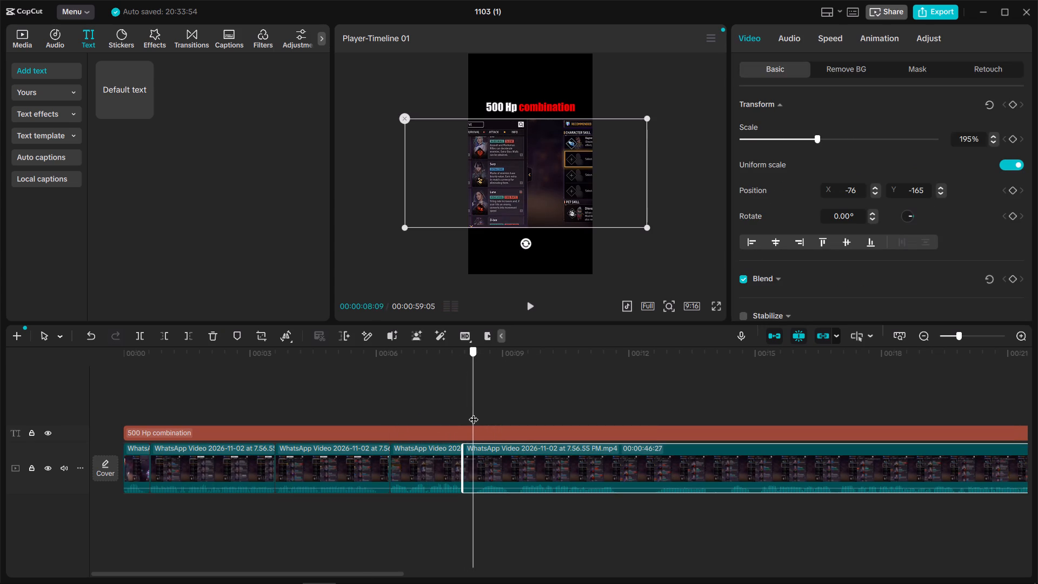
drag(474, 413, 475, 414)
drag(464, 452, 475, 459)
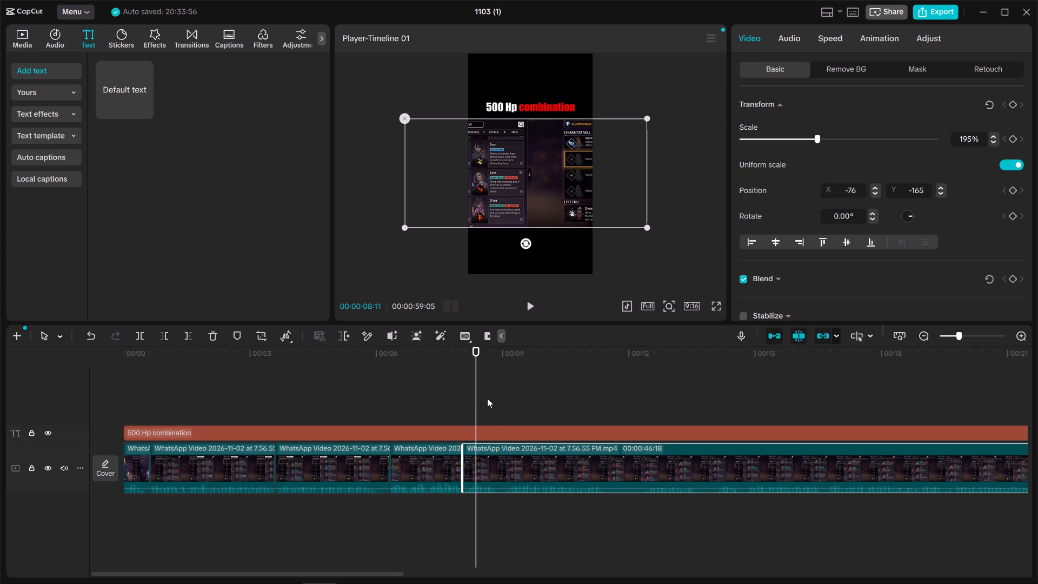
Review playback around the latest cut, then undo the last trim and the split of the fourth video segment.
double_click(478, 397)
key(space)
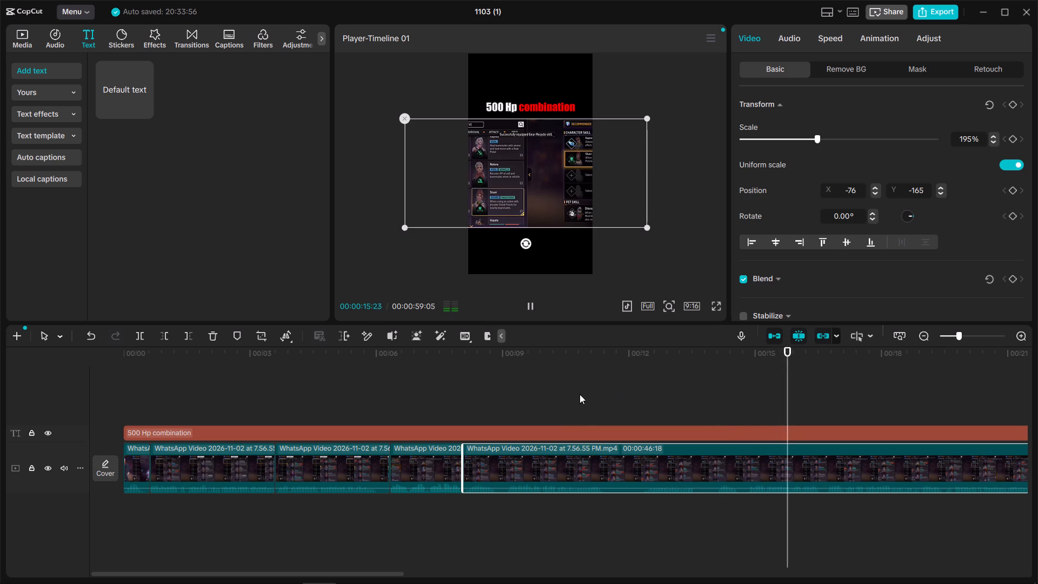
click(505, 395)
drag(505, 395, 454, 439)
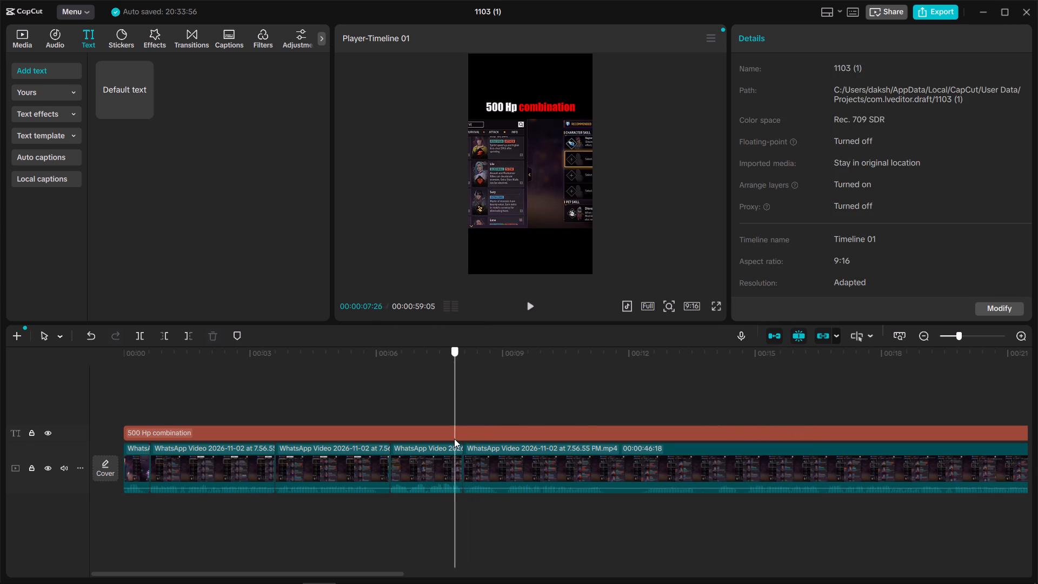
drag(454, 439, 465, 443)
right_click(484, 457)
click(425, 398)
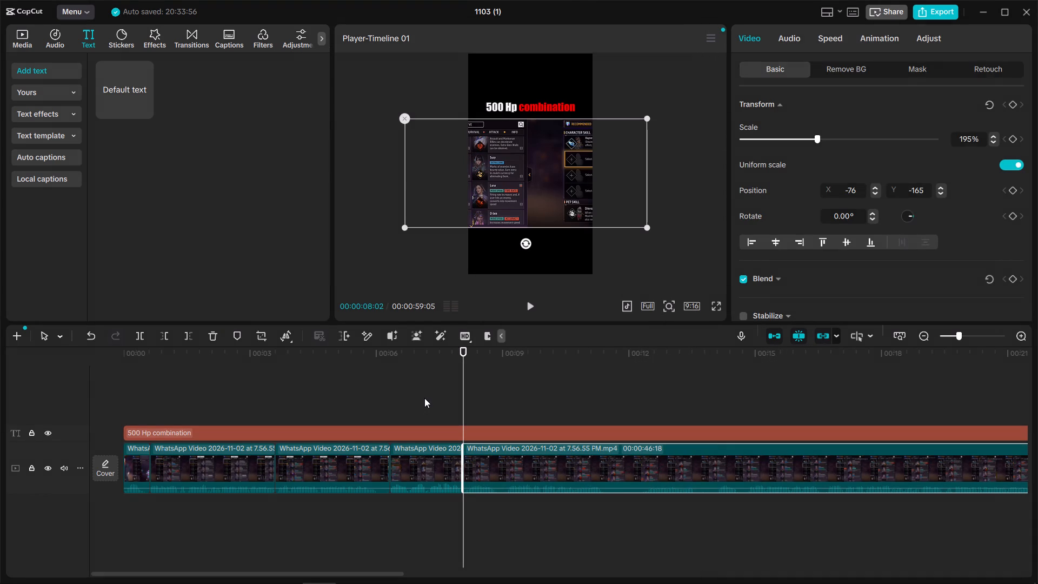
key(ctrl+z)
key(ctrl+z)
Extract the audio of the fourth video segment onto its own audio track.
right_click(455, 460)
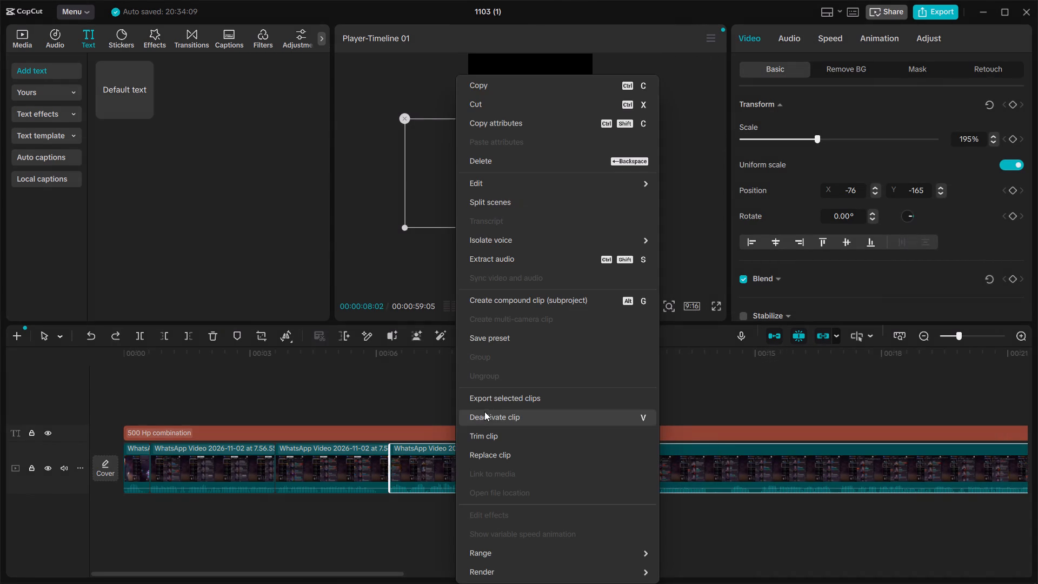
click(513, 257)
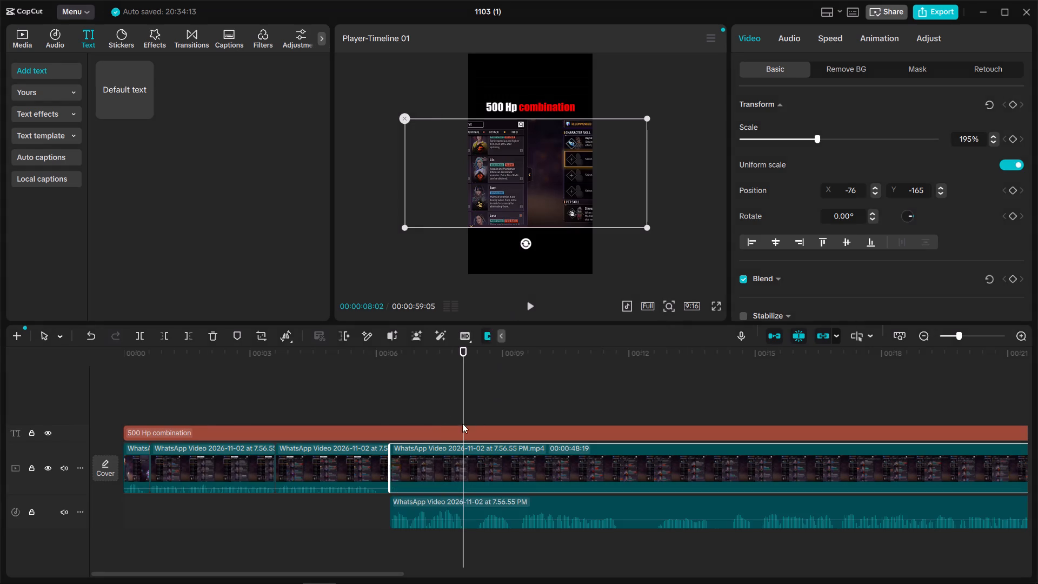
Play back the fourth video segment with its extracted audio and split the video at 00:00:08:03.
click(441, 403)
drag(441, 403, 389, 417)
click(382, 404)
key(space)
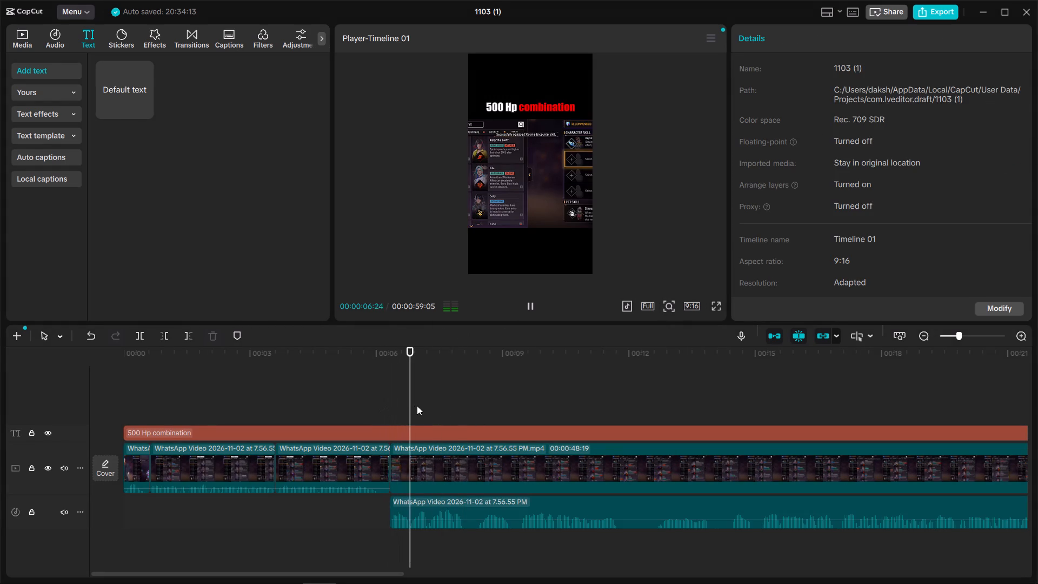
click(463, 396)
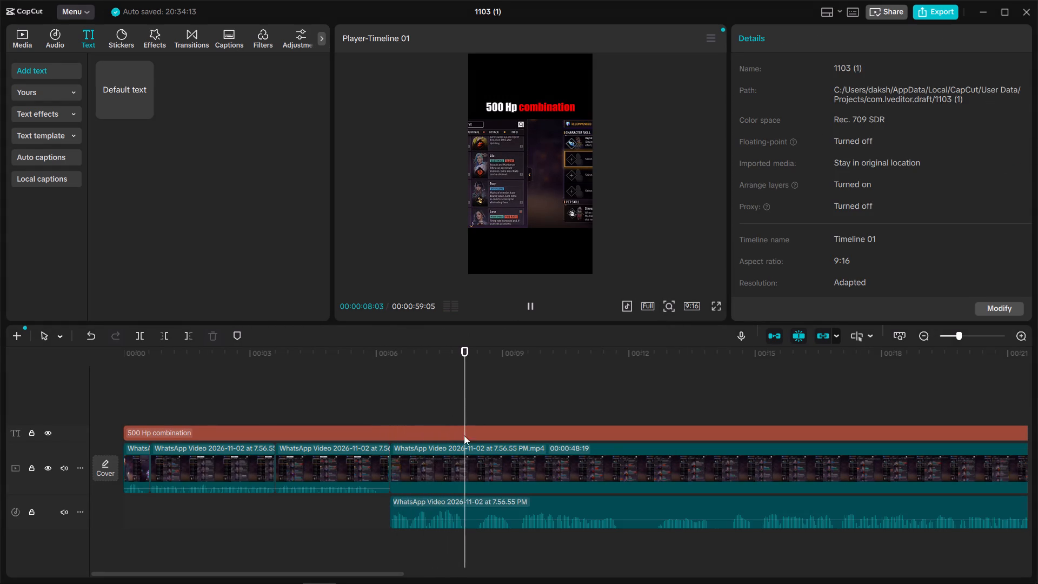
click(467, 454)
key(ctrl+b)
Split the extracted audio clip at 00:00:08:03, in line with the video cut.
click(461, 374)
drag(461, 374, 464, 376)
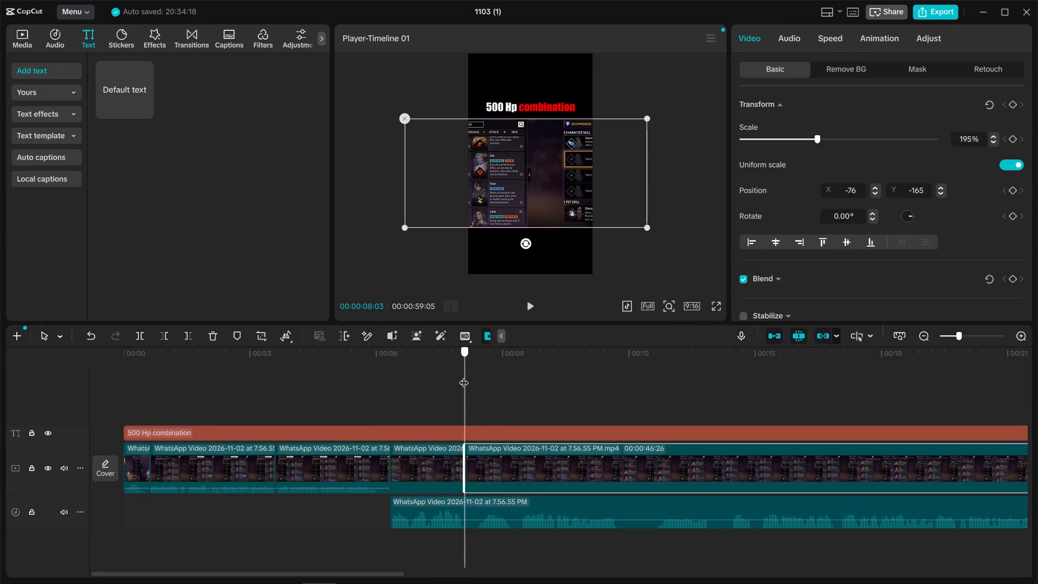
drag(464, 376, 476, 397)
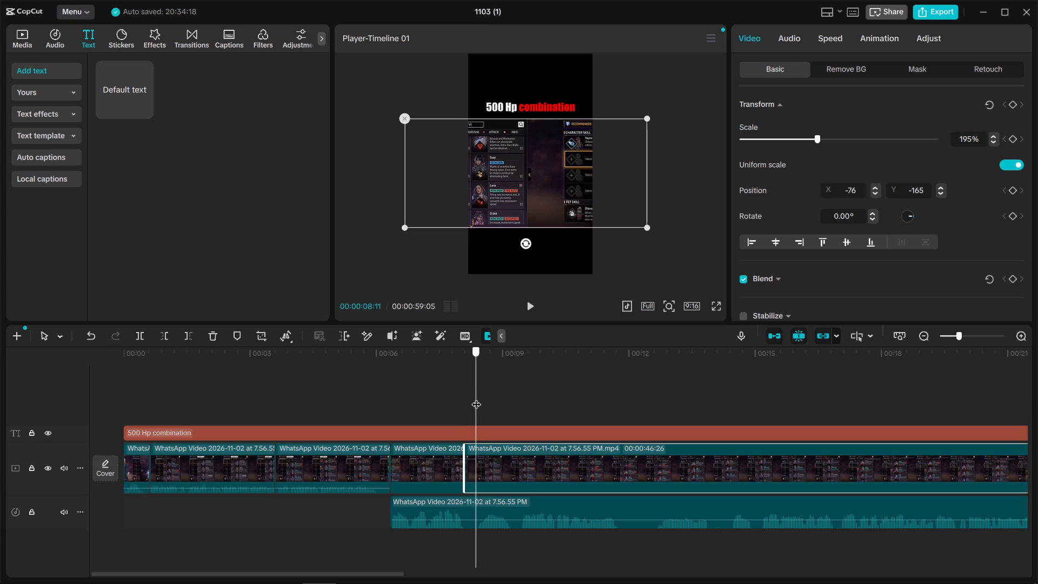
drag(476, 397, 465, 408)
click(478, 506)
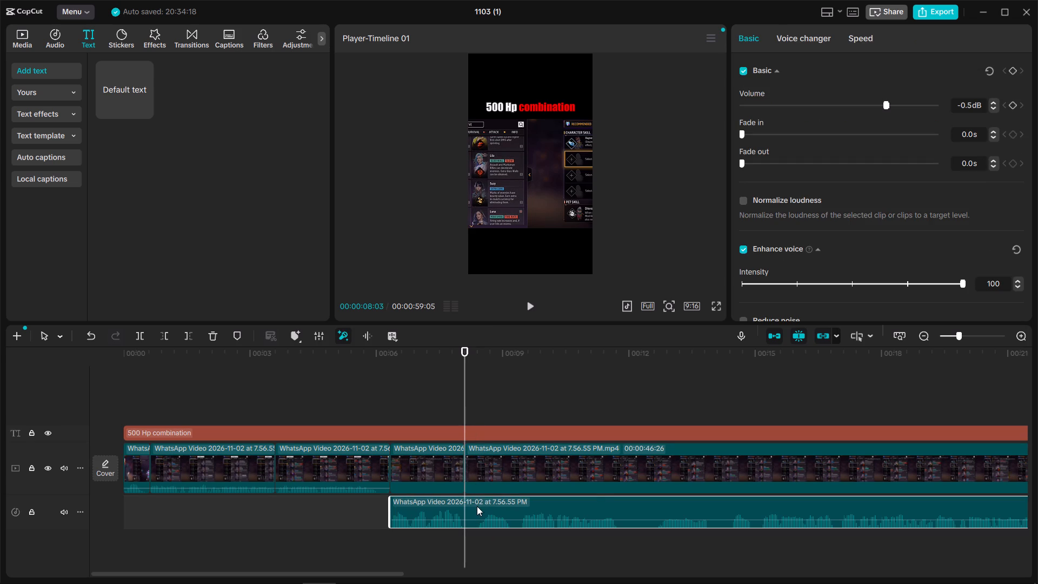
key(ctrl+b)
Trim the start of the second extracted audio piece and slide it back against the end of the first piece.
drag(464, 502, 479, 506)
drag(494, 510, 482, 510)
Trim the start of the fifth video segment, cutting the footage between 00:00:08:03 and 00:00:15:02.
click(452, 399)
click(455, 393)
drag(455, 393, 627, 437)
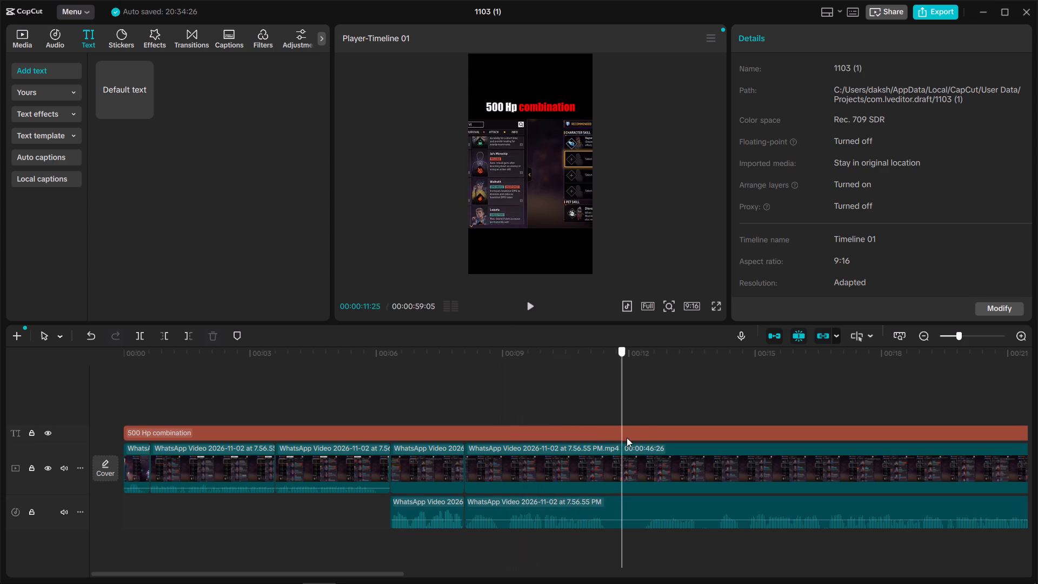
drag(627, 437, 796, 443)
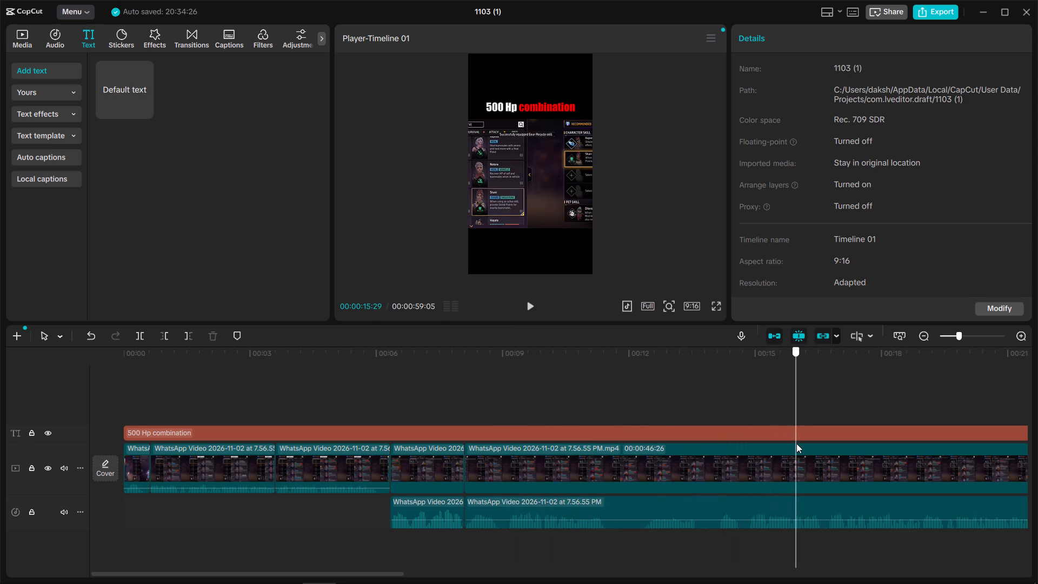
drag(796, 443, 758, 444)
click(762, 462)
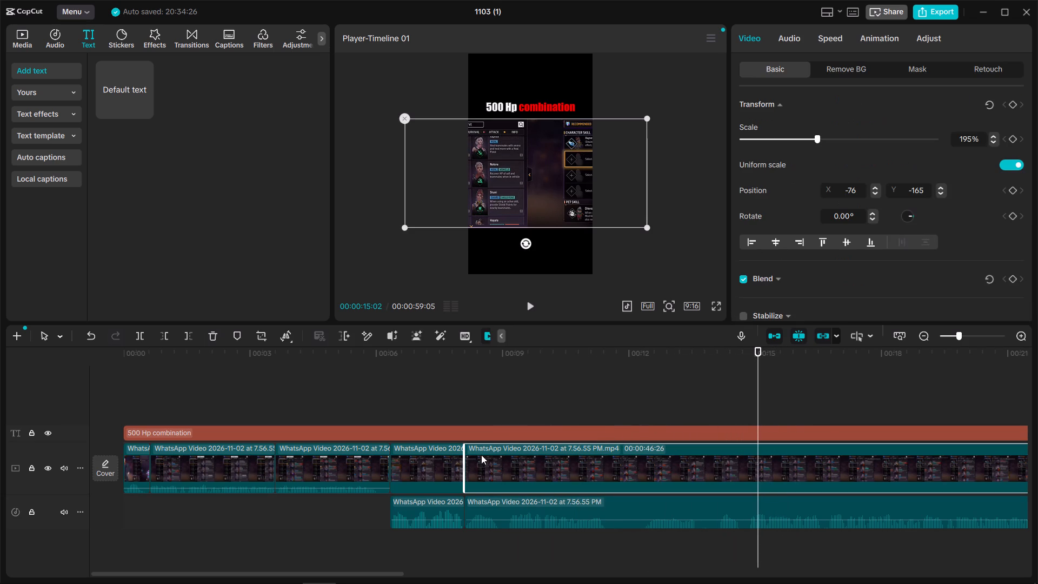
drag(464, 456, 757, 461)
Play back the audio after the 00:00:08:03 cut and split the second extracted audio piece at 00:00:16:21.
click(461, 401)
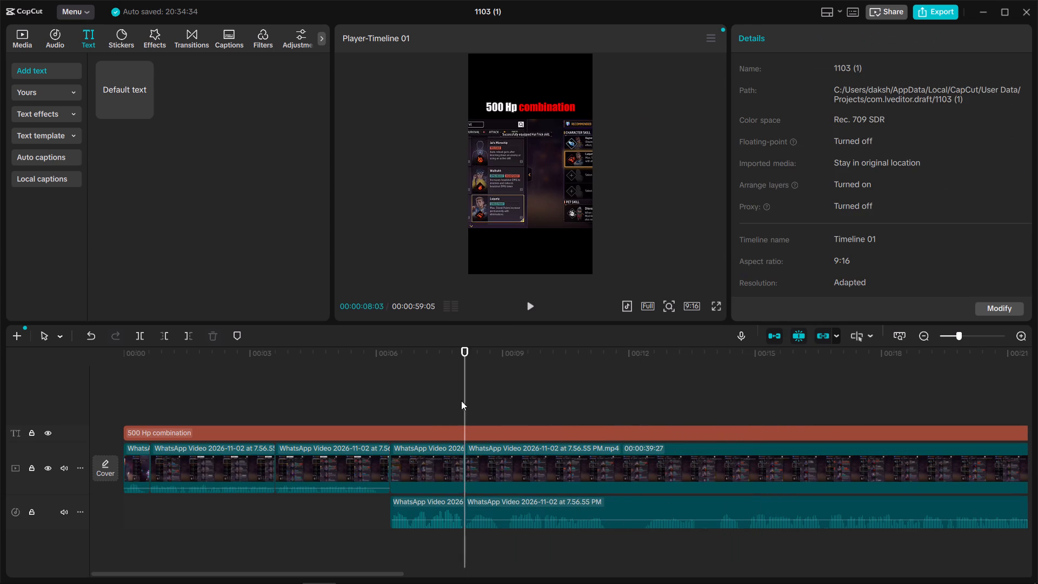
click(450, 401)
key(space)
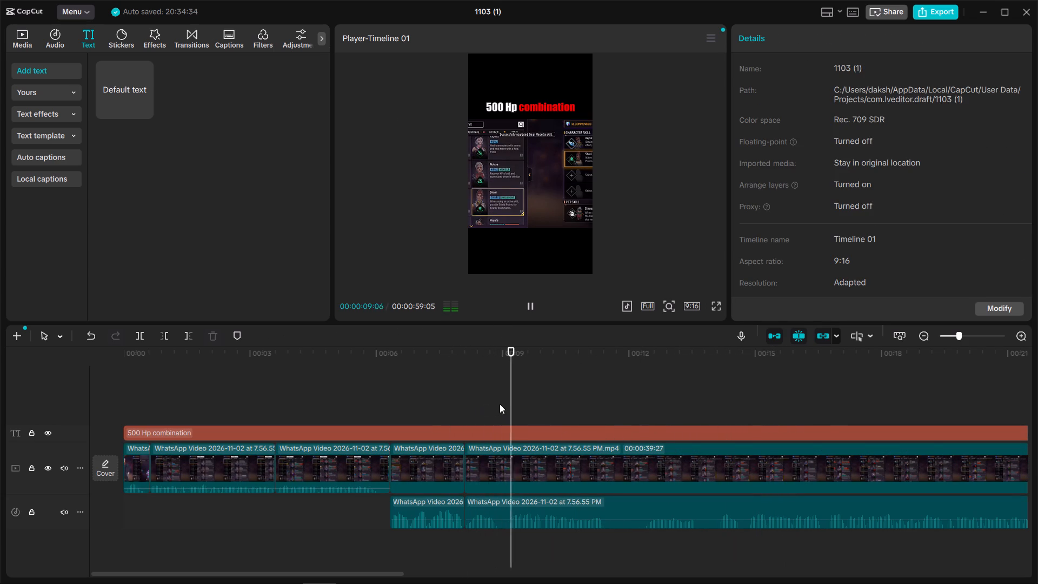
click(442, 382)
key(space)
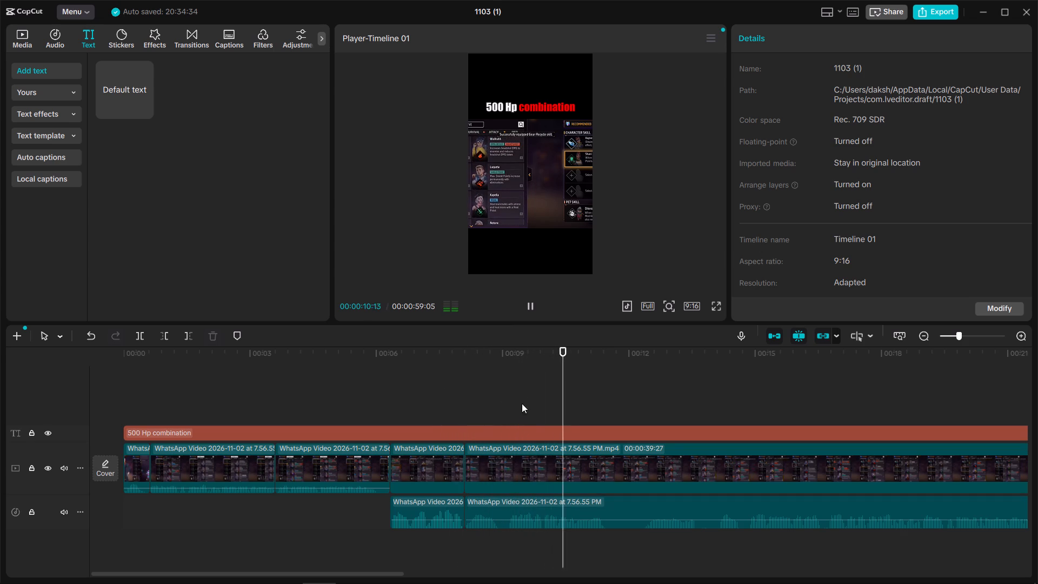
click(594, 395)
drag(594, 395, 741, 410)
key(space)
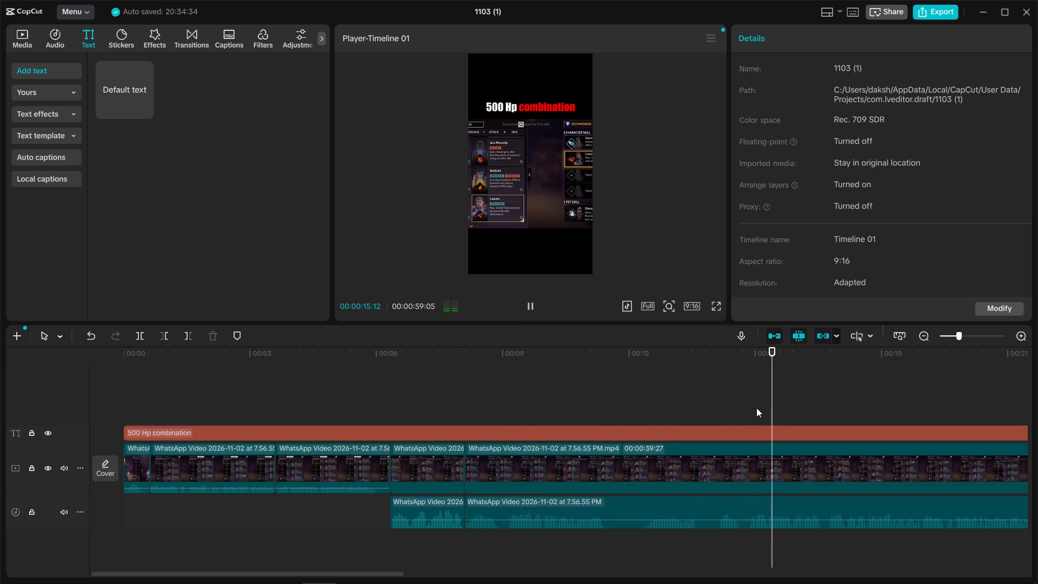
click(828, 397)
drag(828, 397, 827, 404)
click(834, 505)
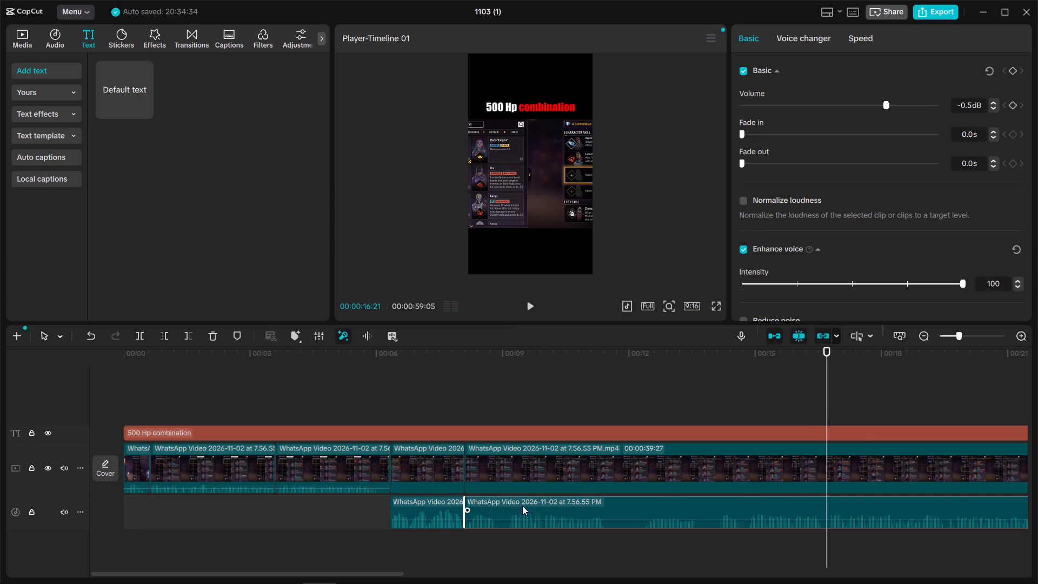
key(ctrl+b)
Trim the end of the second extracted audio piece to 00:00:08:29 and slide the following piece back against it on the same track.
click(499, 409)
drag(499, 409, 501, 418)
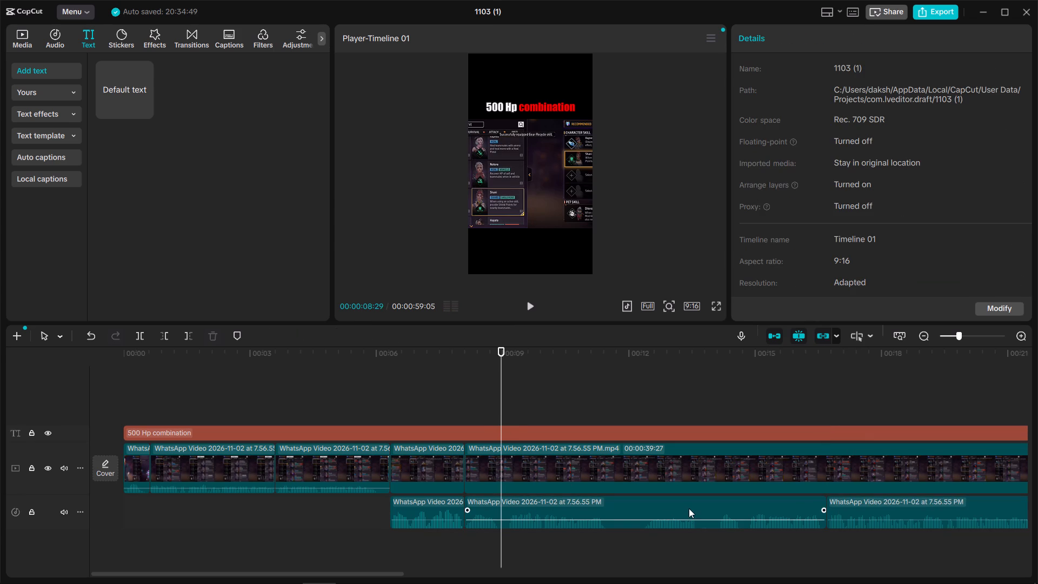
click(689, 508)
drag(826, 525, 498, 520)
drag(880, 501, 558, 496)
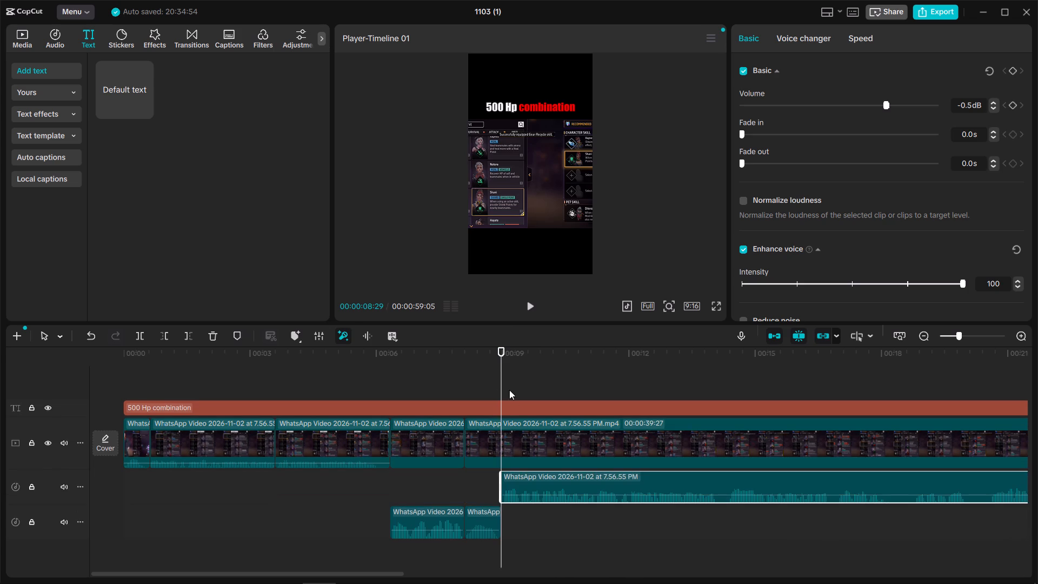
click(489, 370)
drag(538, 479, 540, 508)
Play back the fifth video segment with its tightened audio and split the video at 00:00:14:01.
click(474, 388)
key(space)
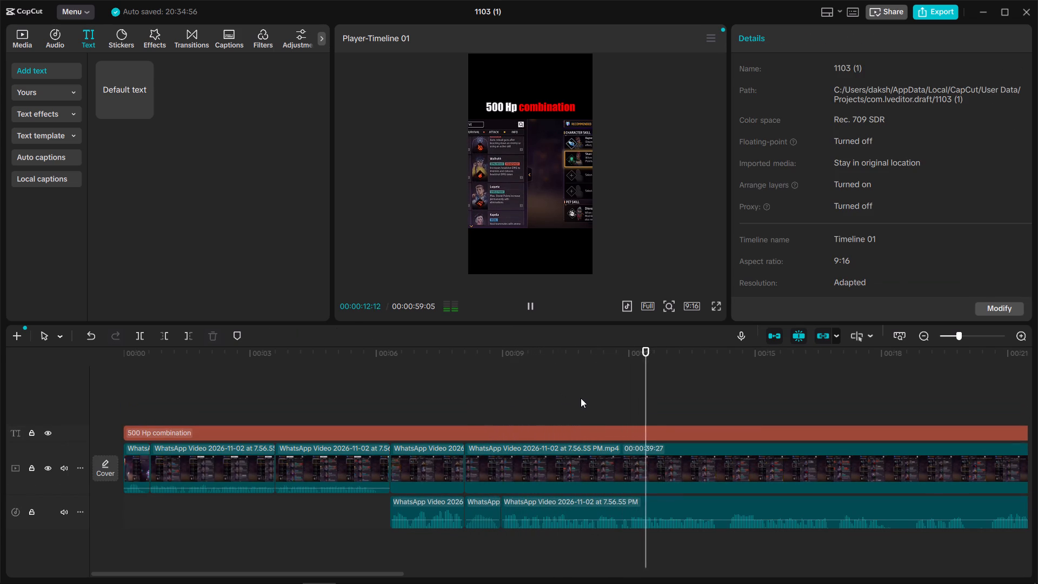
click(625, 387)
drag(625, 387, 738, 395)
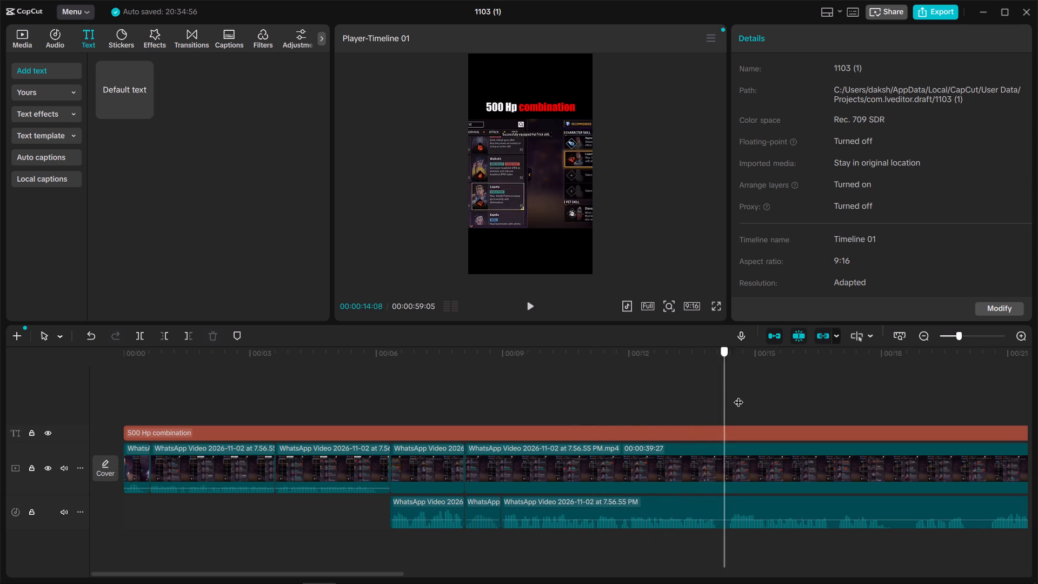
drag(738, 395, 937, 406)
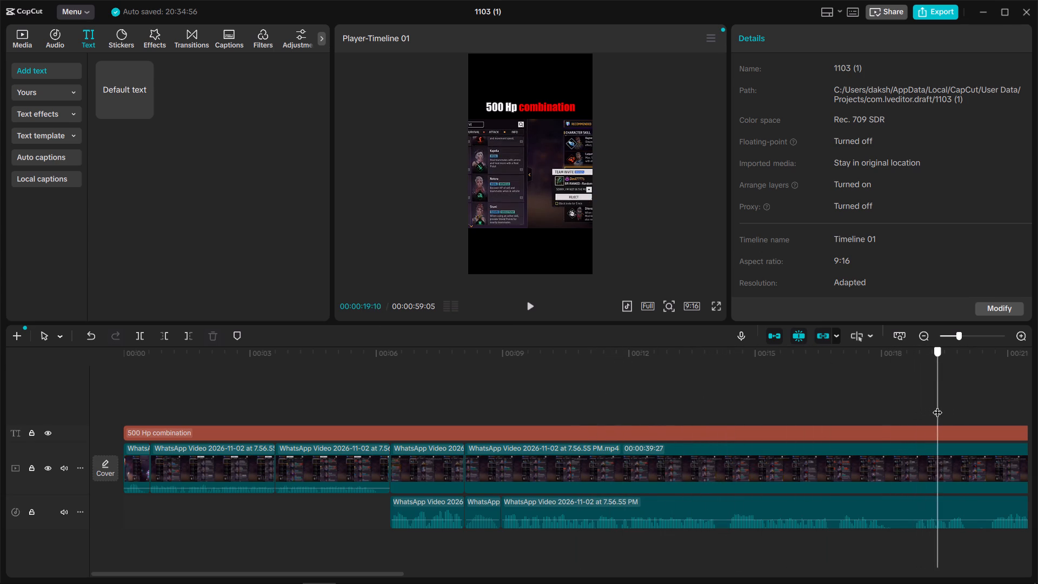
drag(937, 406, 464, 421)
key(space)
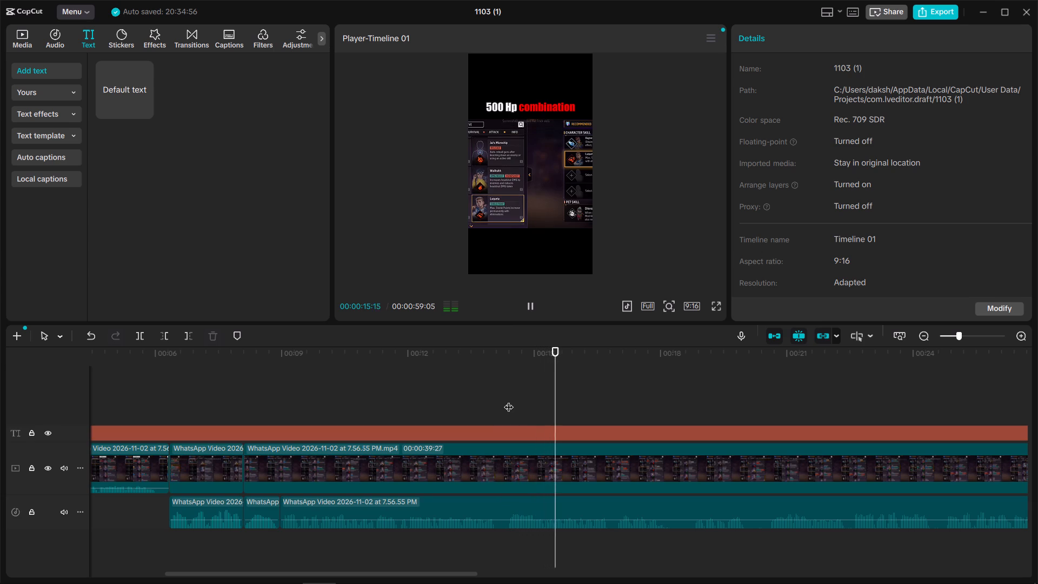
click(495, 393)
drag(495, 393, 463, 400)
key(space)
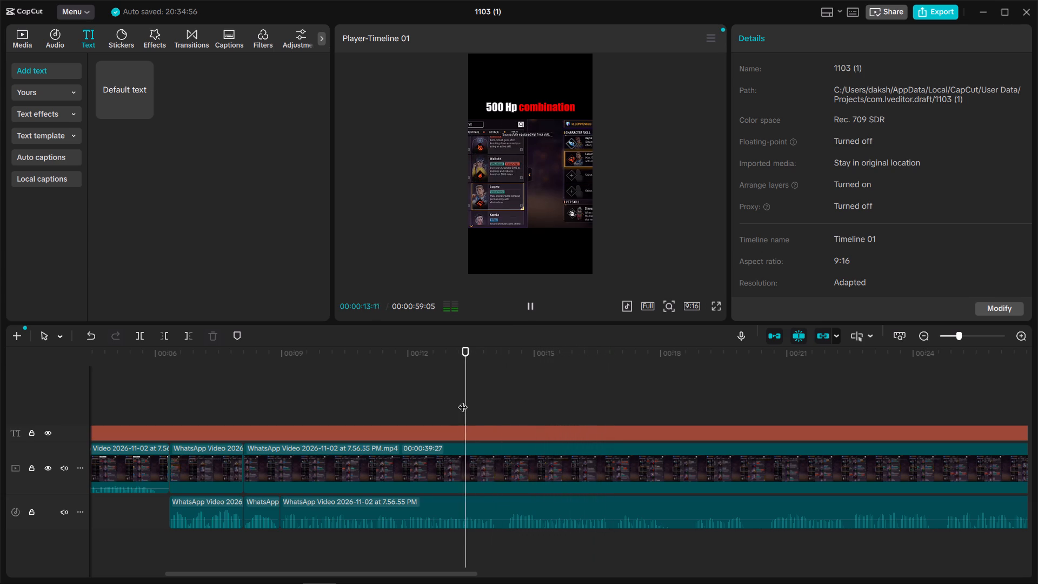
click(409, 390)
key(space)
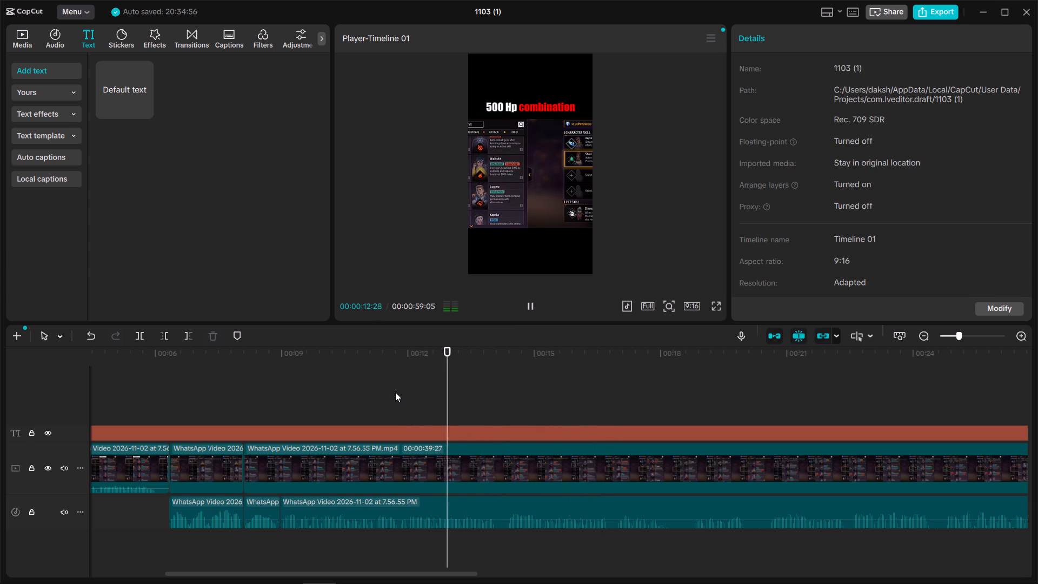
click(416, 393)
drag(416, 393, 479, 397)
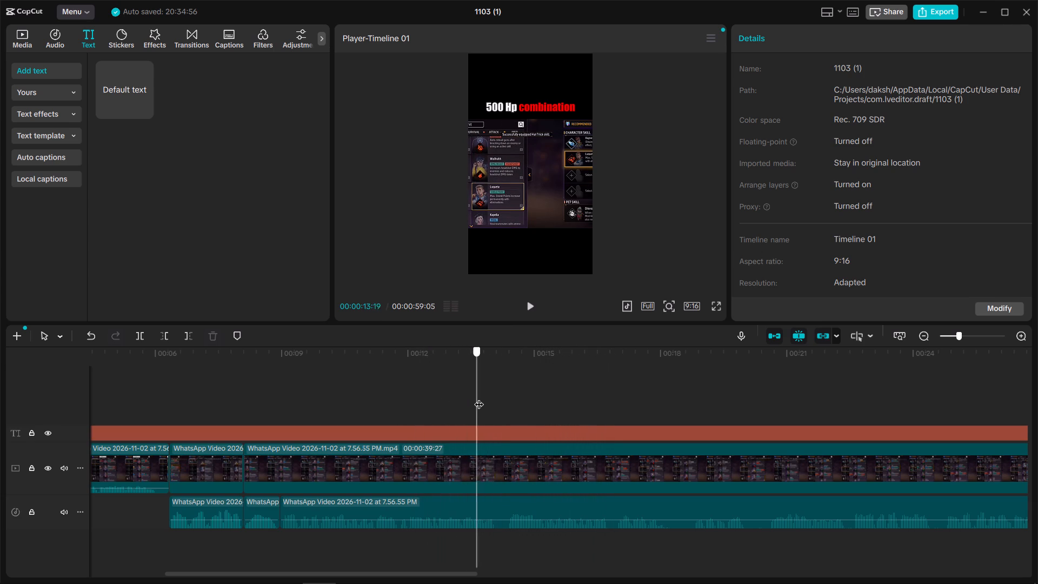
drag(479, 397, 493, 404)
click(495, 467)
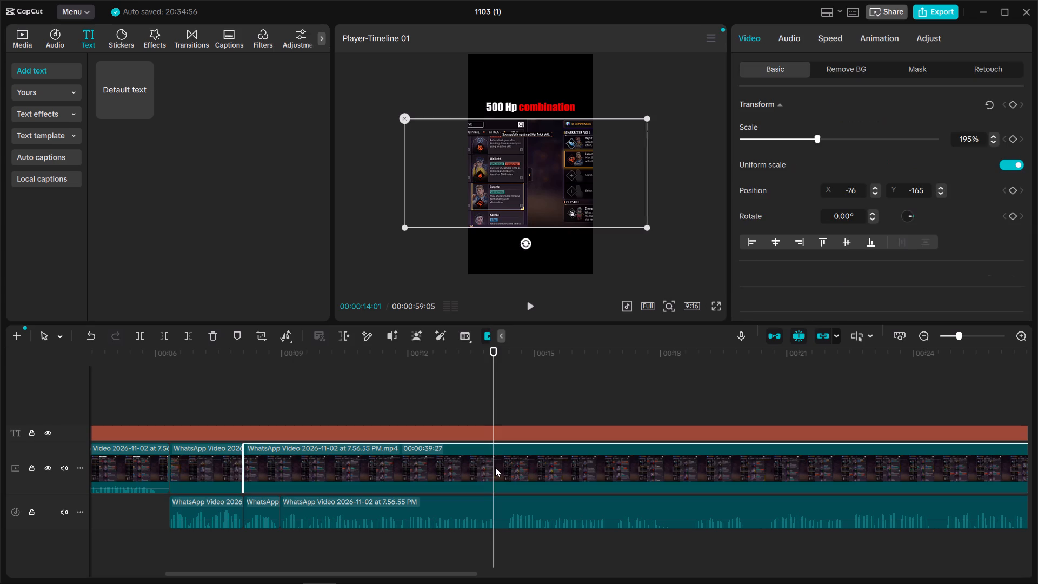
key(ctrl+b)
Play past the new video cut and split the last extracted audio piece at 00:00:14:01, in line with it.
click(493, 394)
drag(493, 394, 391, 398)
key(space)
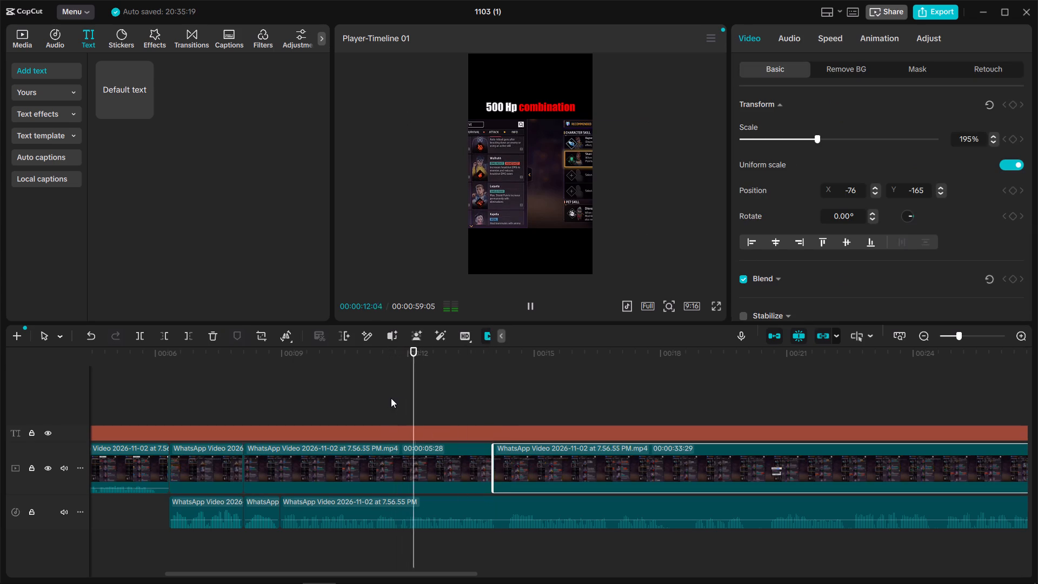
click(522, 397)
drag(522, 397, 536, 433)
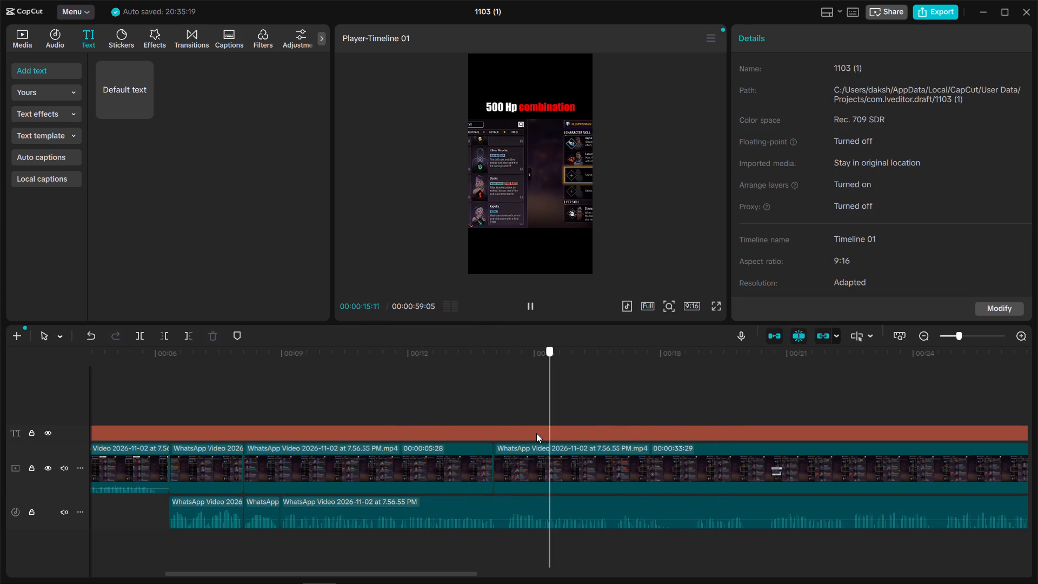
drag(536, 433, 496, 438)
ctrl+click(530, 519)
key(ctrl+b)
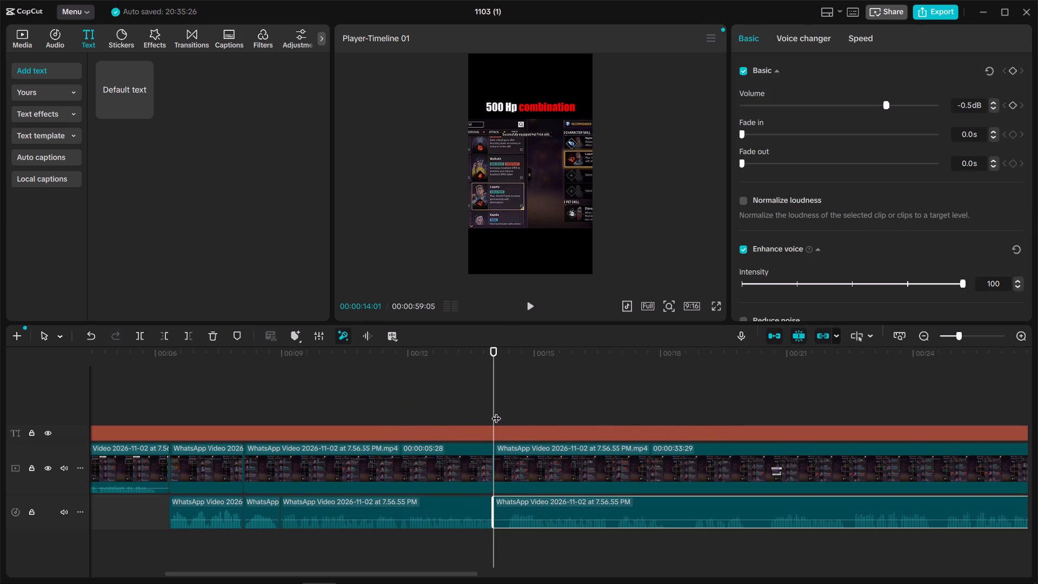
Play back the edit from the beginning and split the video segment after the 00:00:14:01 cut at 00:00:16:23.
click(496, 412)
drag(496, 412, 787, 429)
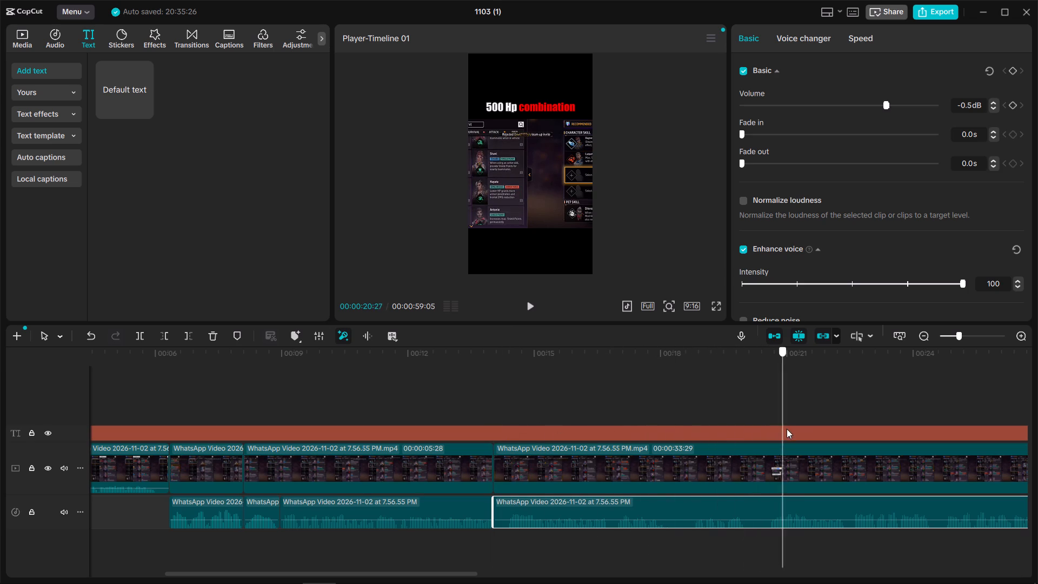
drag(787, 429, 83, 461)
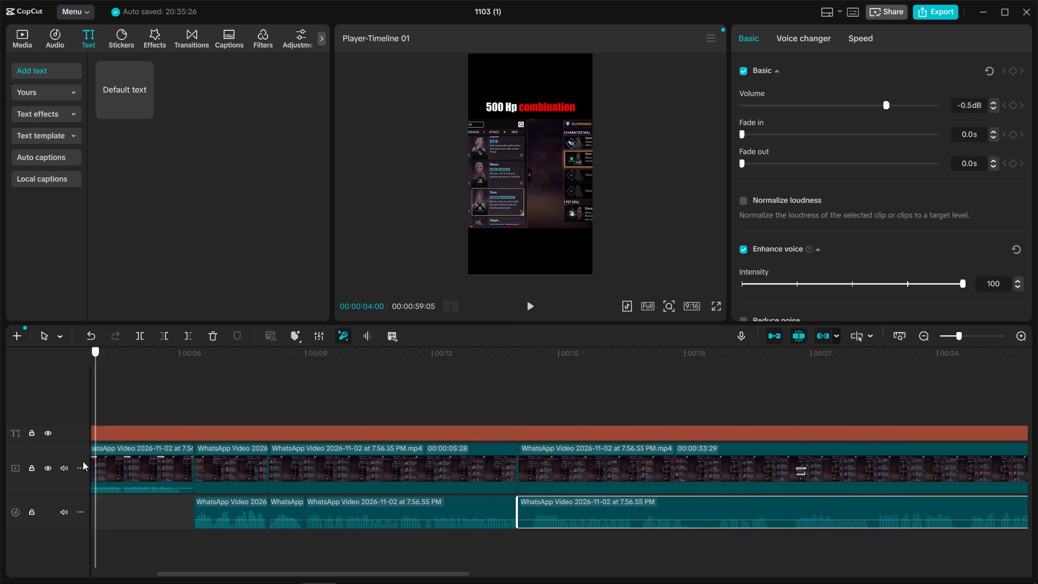
drag(83, 461, 52, 468)
key(space)
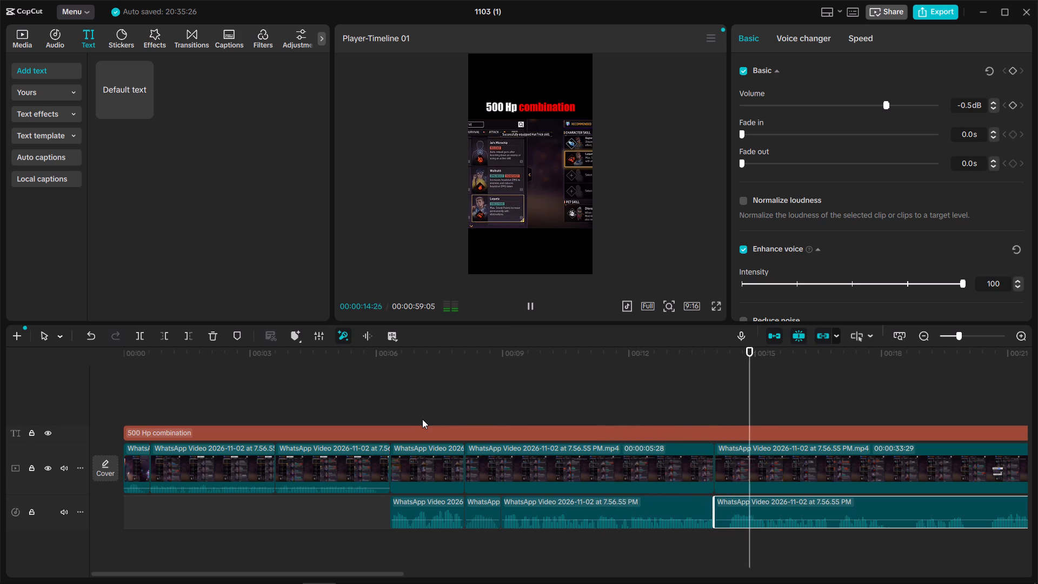
key(space)
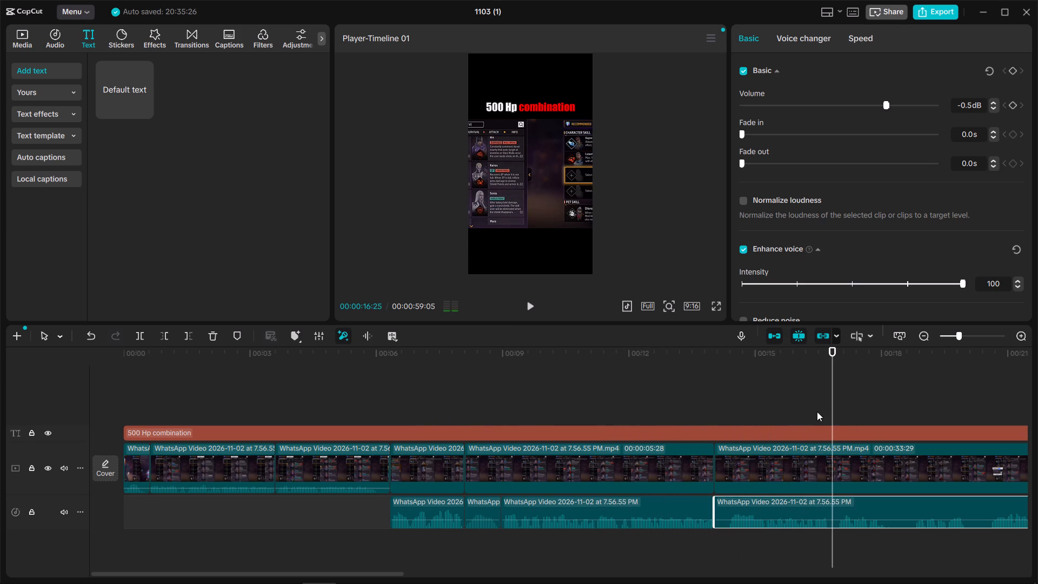
click(828, 401)
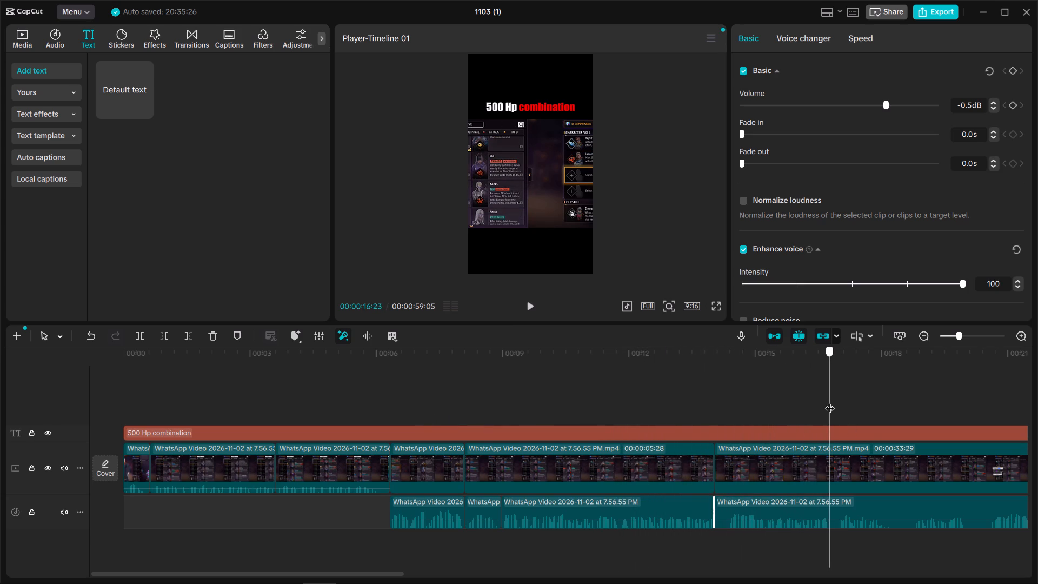
click(836, 464)
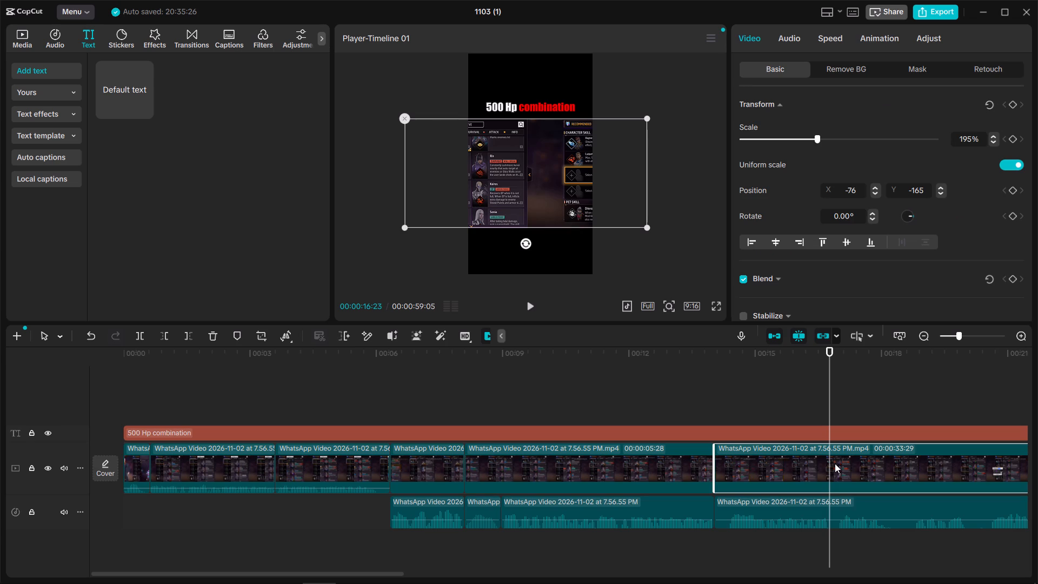
key(ctrl+b)
Play back the footage after the 00:00:16:23 cut and split both the last video segment and its extracted audio at 00:00:24:24.
click(852, 369)
drag(852, 369, 683, 448)
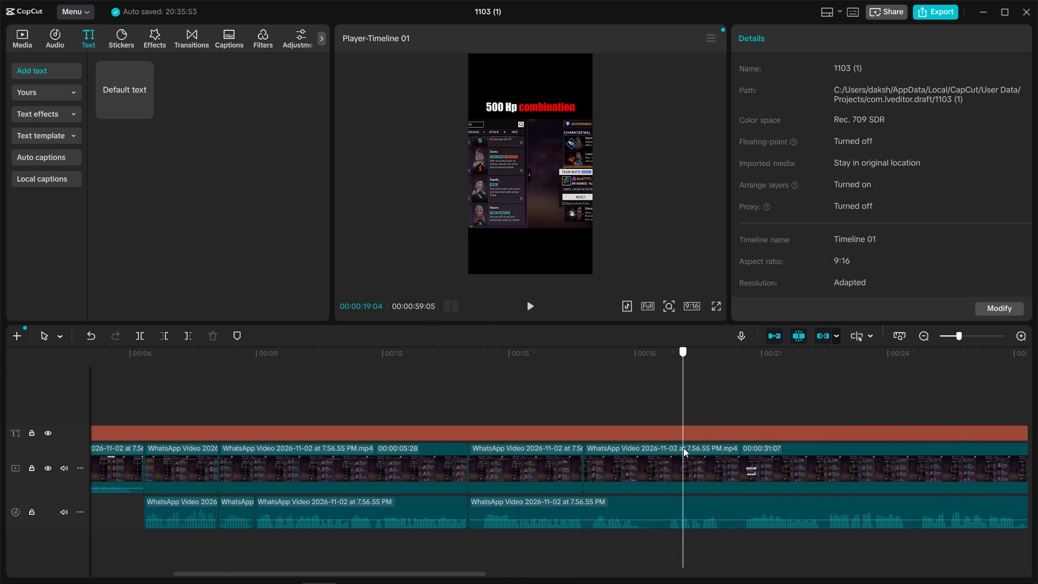
drag(683, 448, 771, 446)
key(space)
click(811, 396)
drag(811, 396, 835, 407)
key(space)
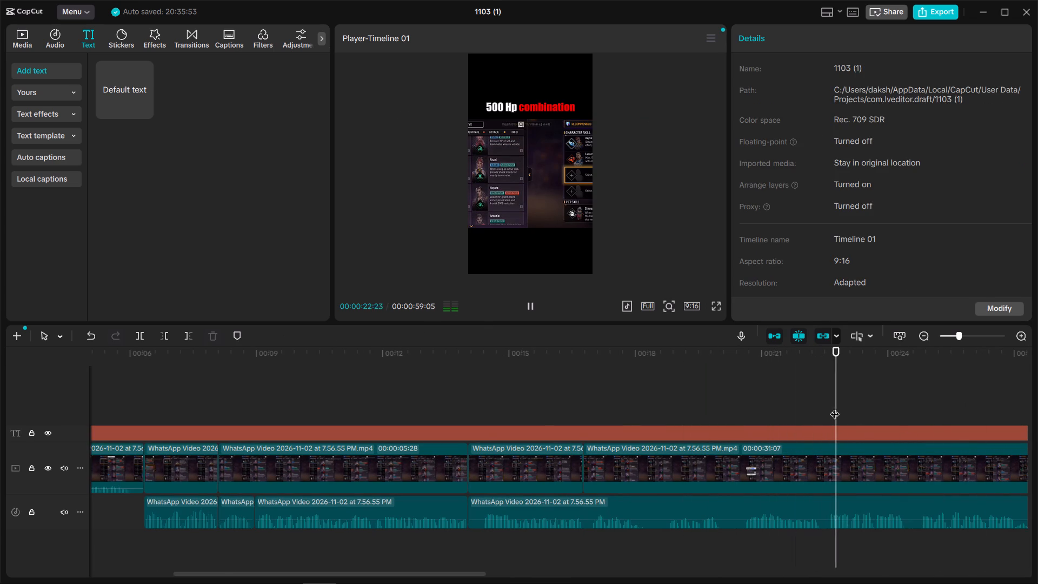
click(881, 403)
drag(881, 403, 781, 427)
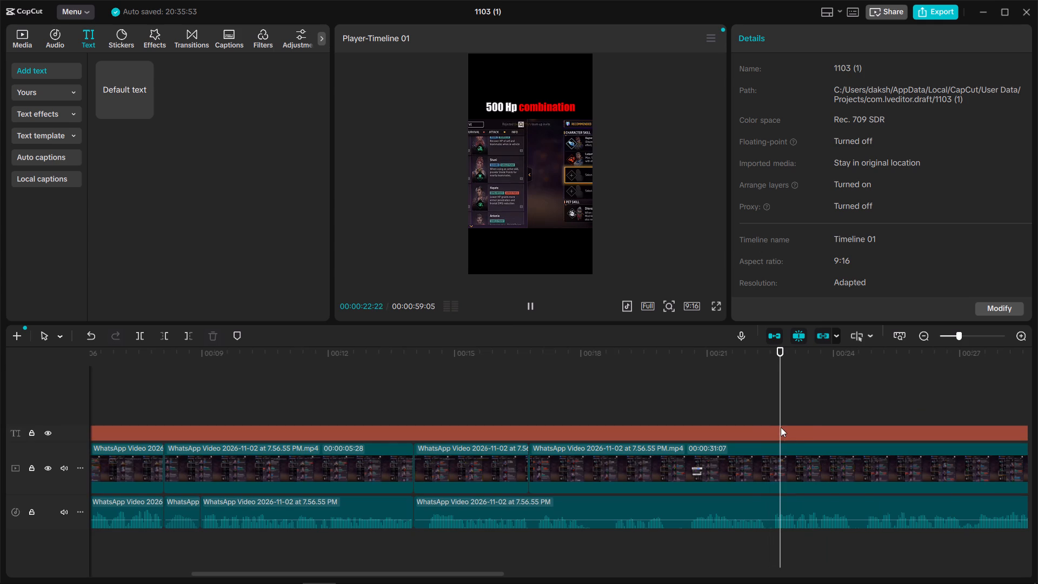
key(space)
key(space)
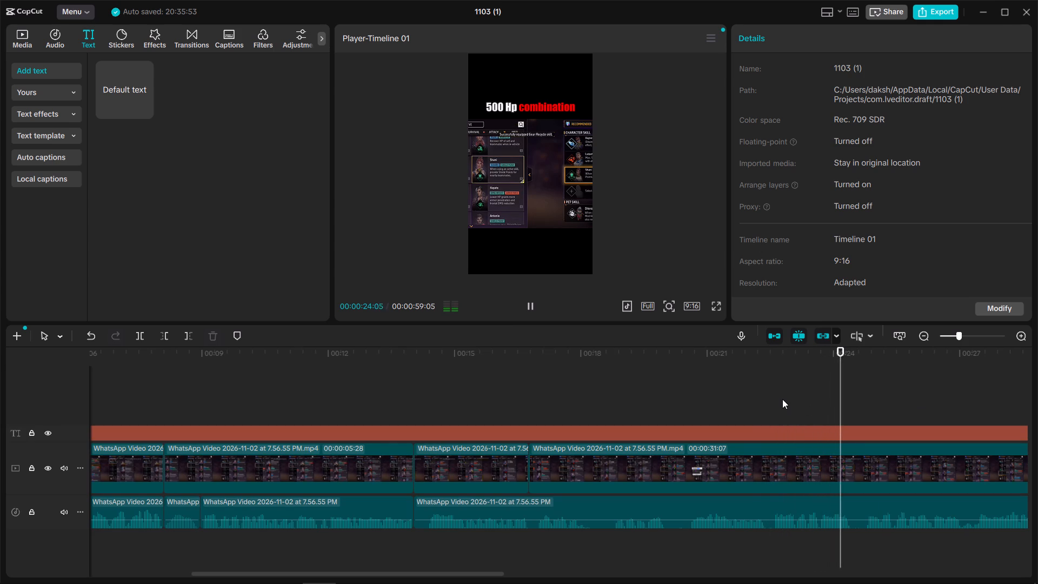
click(849, 390)
drag(849, 390, 867, 405)
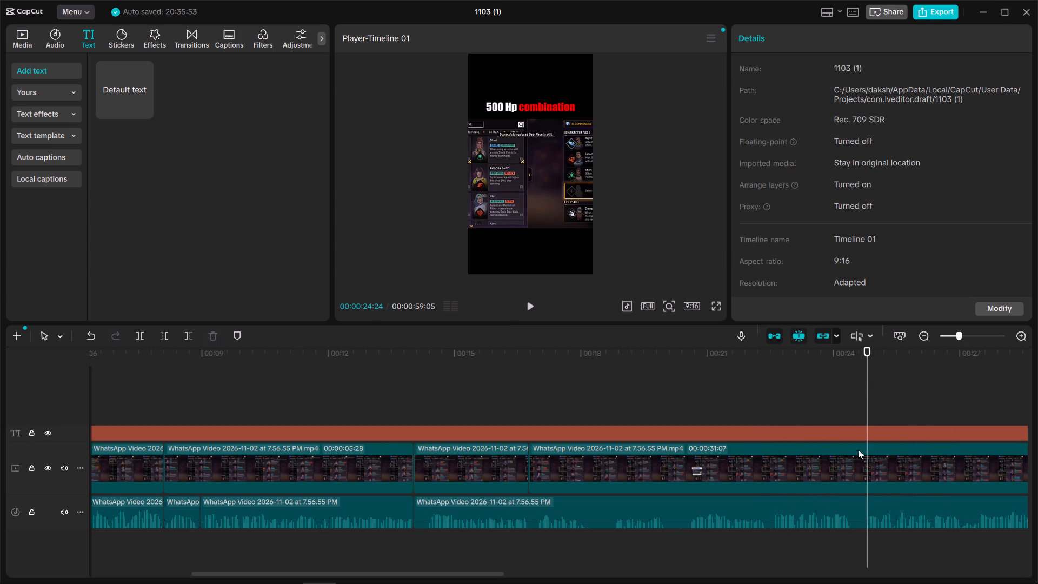
click(855, 453)
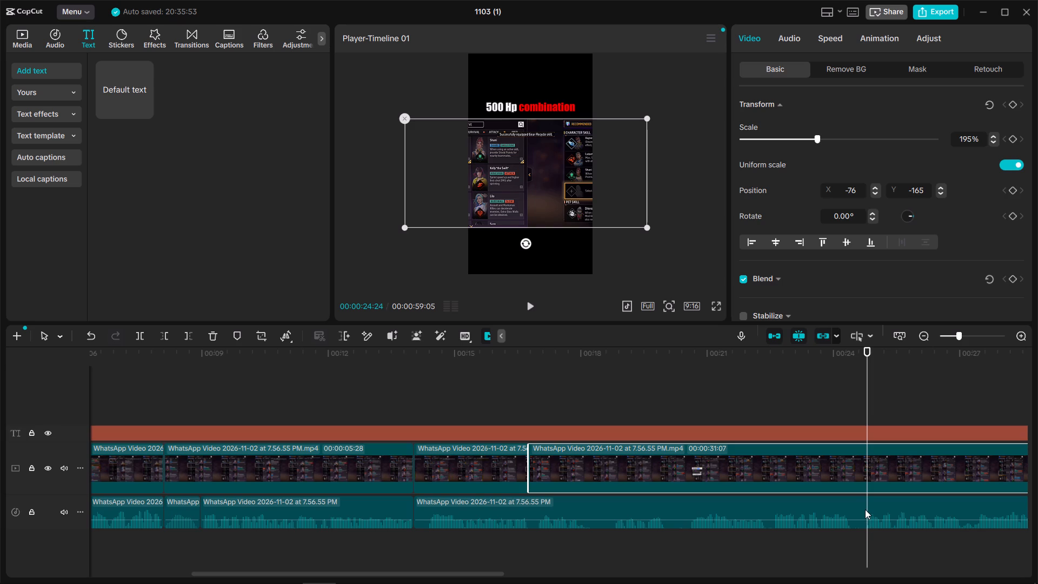
ctrl+click(862, 503)
key(ctrl+b)
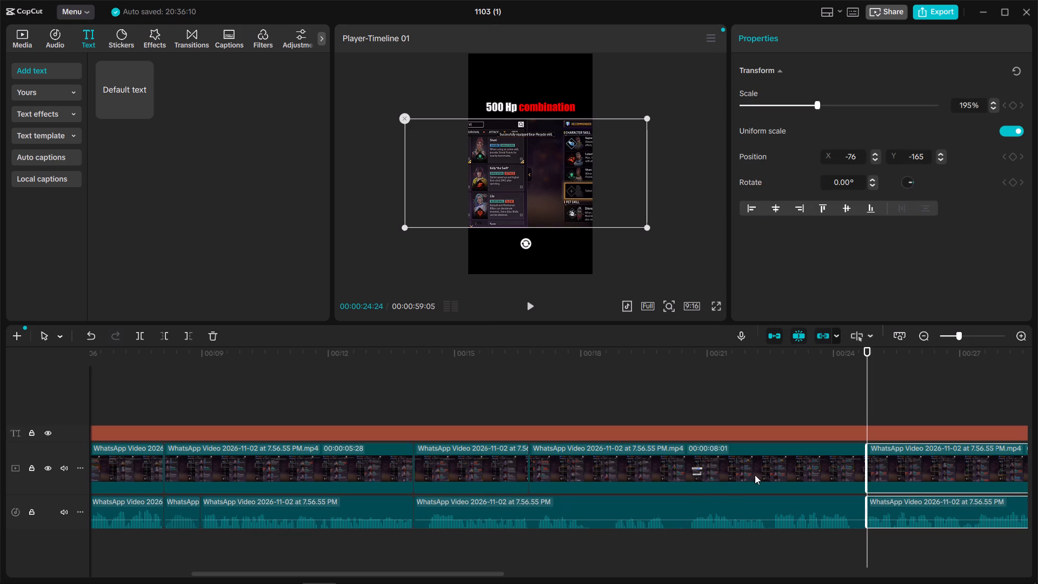
Delete the video segment between the cuts at 00:00:16:23 and 00:00:24:24.
click(781, 474)
key(Delete)
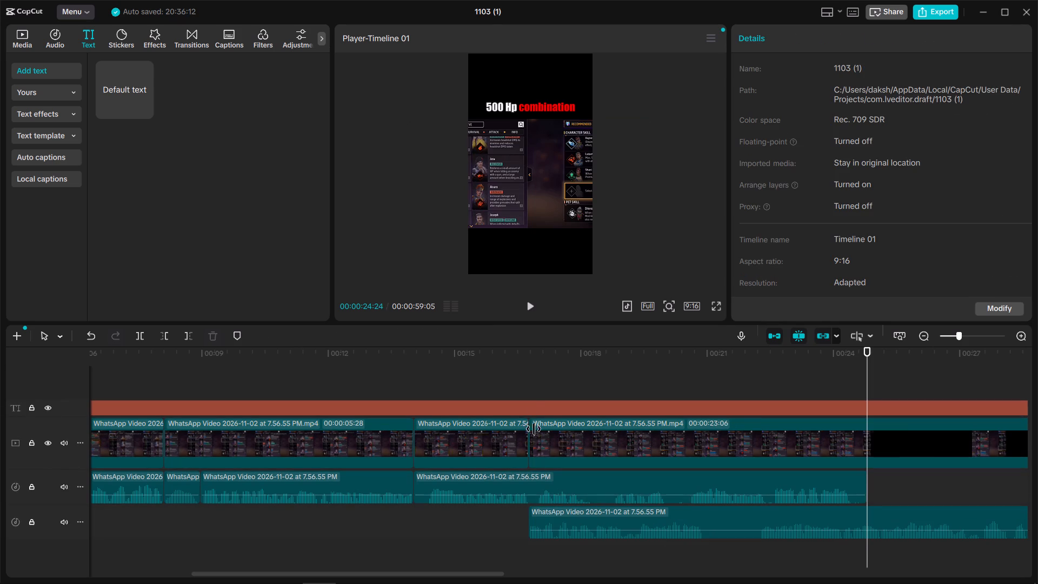
Trim the end of the extracted audio after the 00:00:14:01 cut back to 00:00:16:23 and move the following audio piece up beside it.
double_click(528, 397)
click(557, 483)
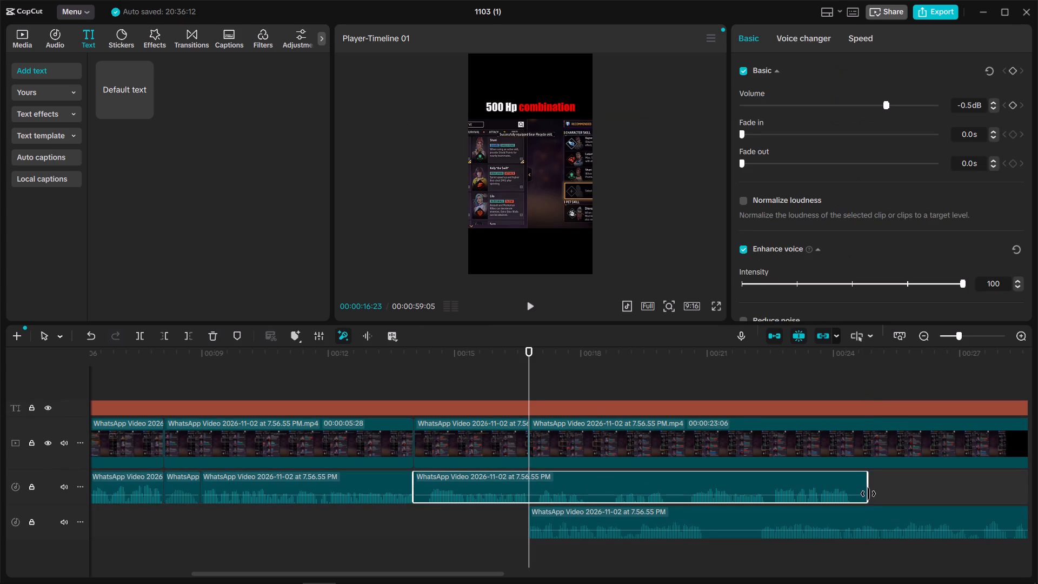
drag(868, 494, 524, 492)
click(498, 521)
key(space)
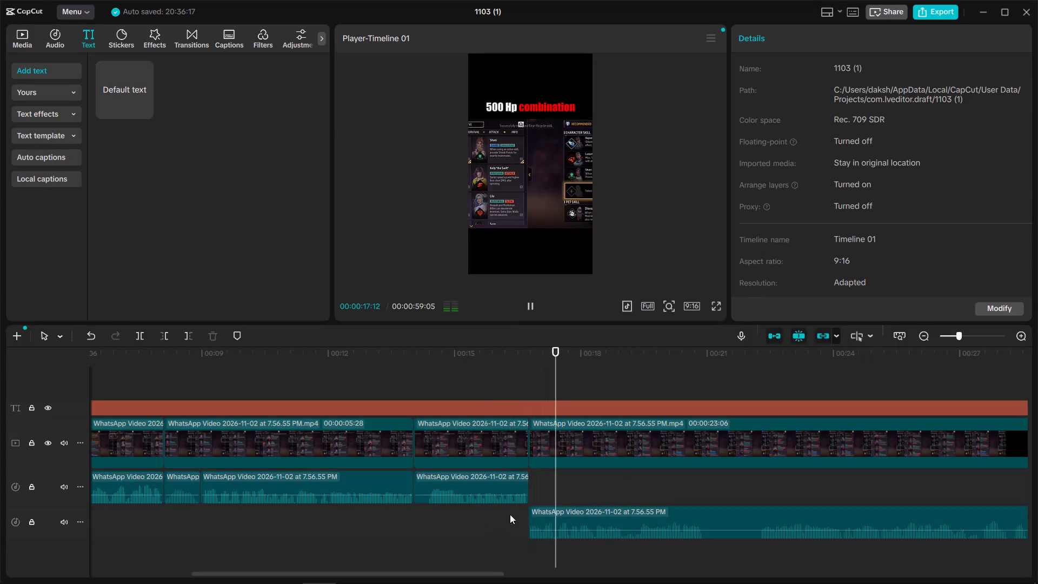
drag(560, 510, 561, 480)
click(504, 535)
Play back the footage after the 00:00:16:23 cut and split both the last video segment and its extracted audio at 00:00:19:00.
key(space)
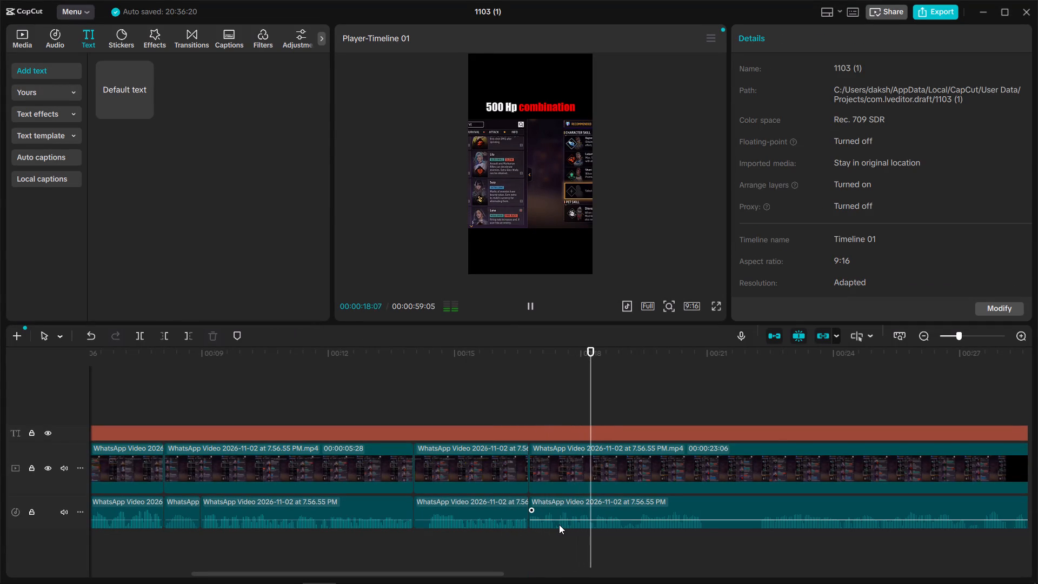
key(space)
click(555, 414)
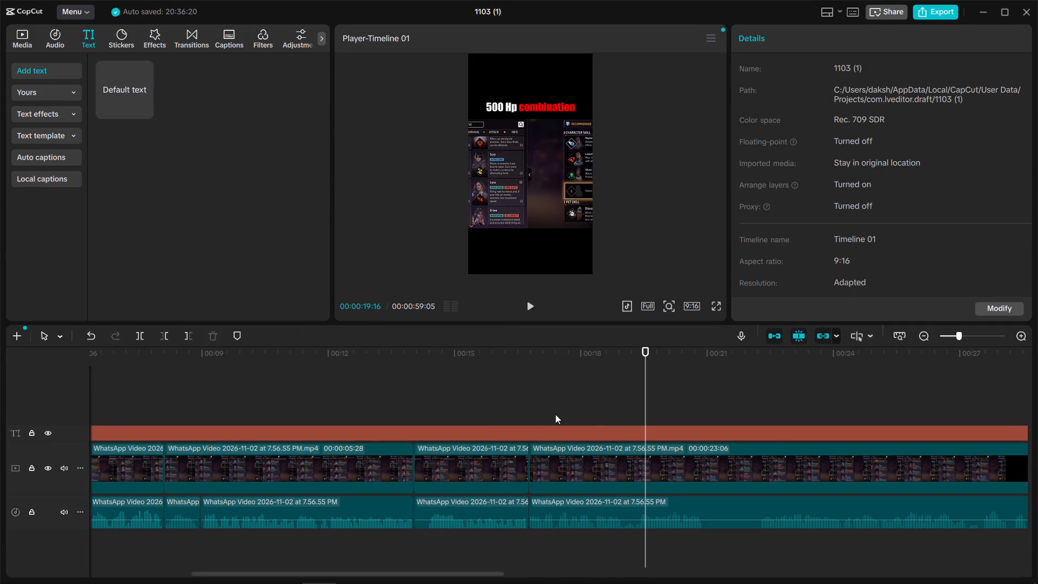
key(space)
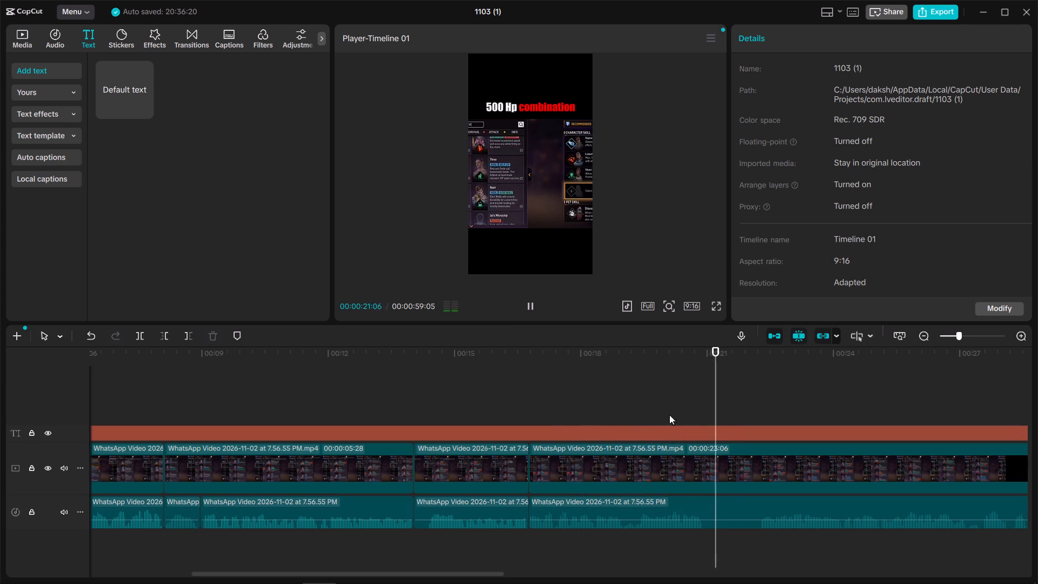
click(651, 385)
drag(651, 385, 556, 401)
key(space)
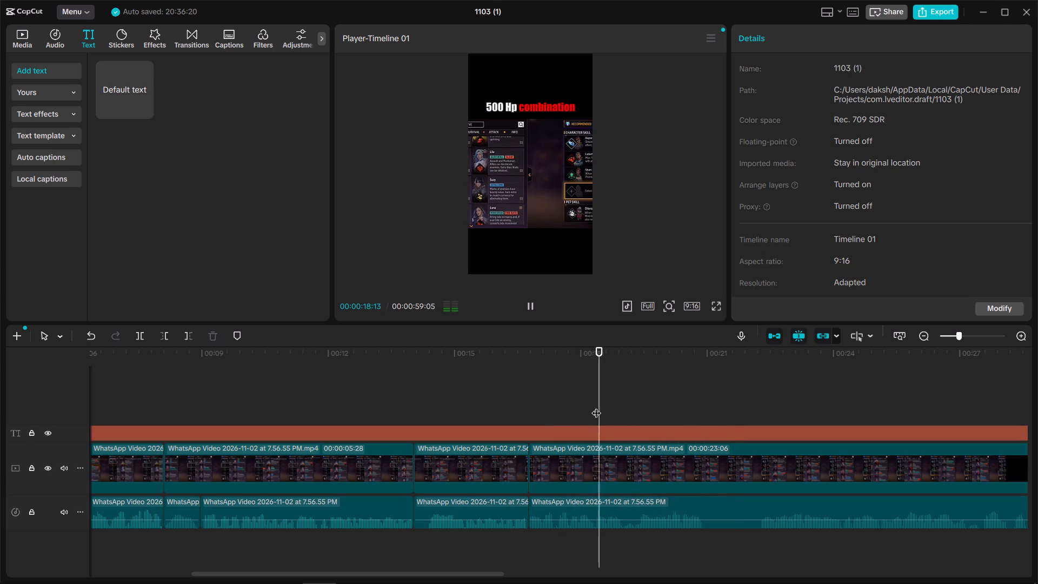
key(space)
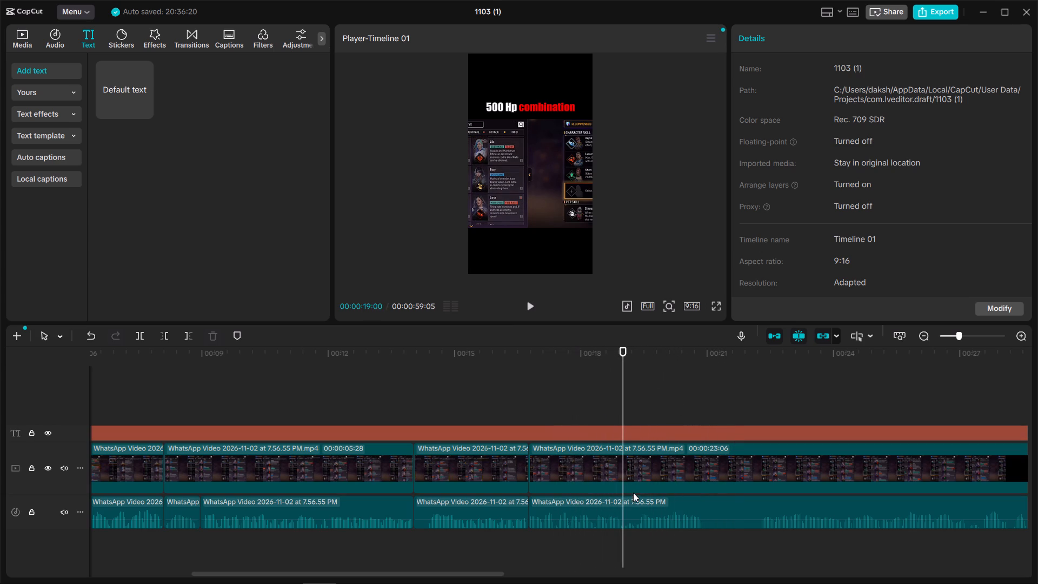
ctrl+click(635, 497)
ctrl+click(647, 463)
key(ctrl+b)
Play back the footage after the 00:00:19:00 cut and split the last extracted audio piece at 00:00:27:16.
click(633, 395)
drag(633, 395, 682, 410)
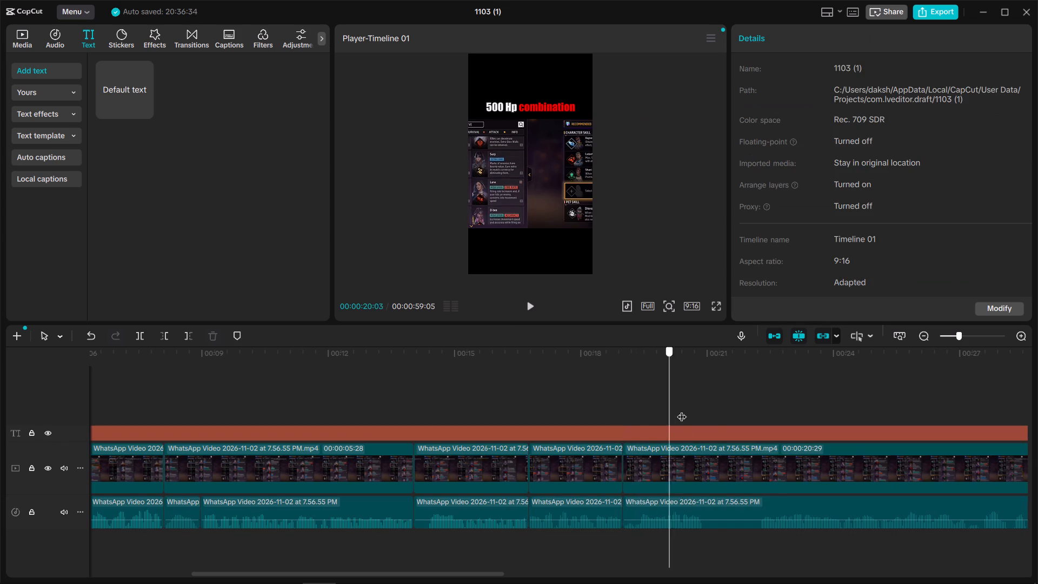
drag(682, 410, 511, 463)
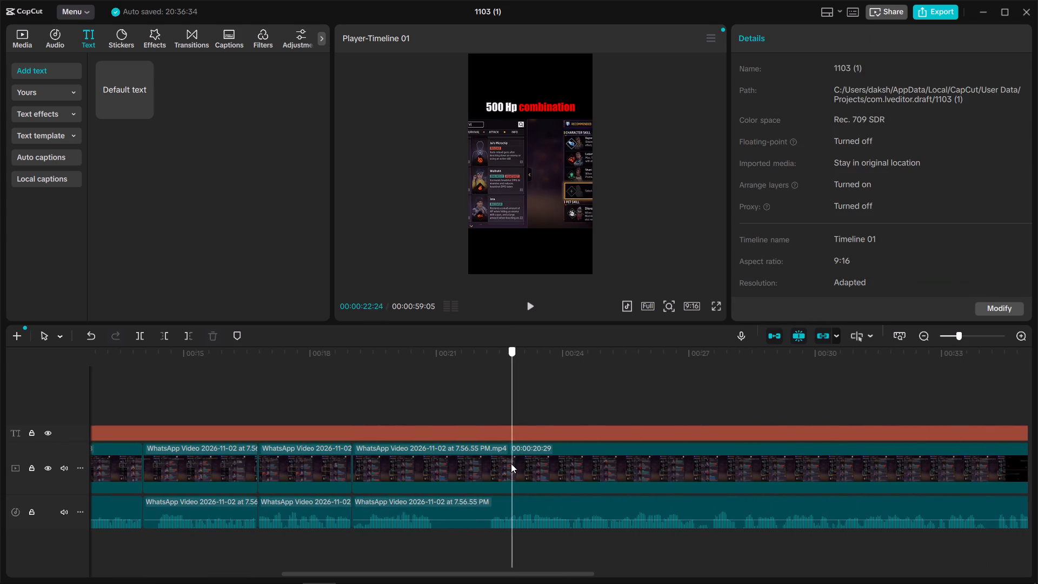
drag(511, 463, 565, 467)
key(space)
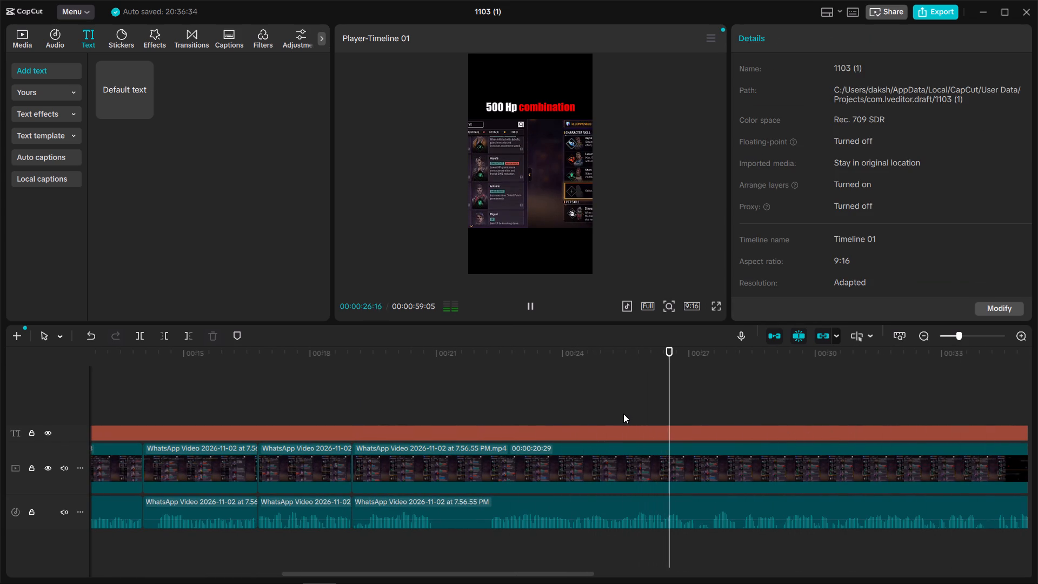
click(697, 396)
drag(697, 396, 712, 408)
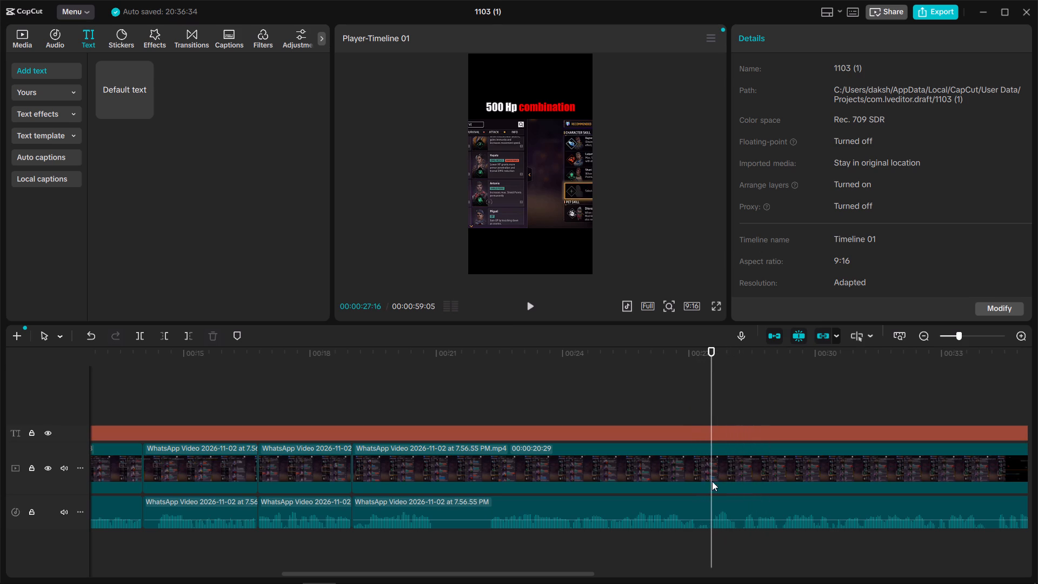
click(710, 502)
key(ctrl+b)
Trim the start of the last video segment forward to 00:00:27:16, in line with the audio split.
click(700, 468)
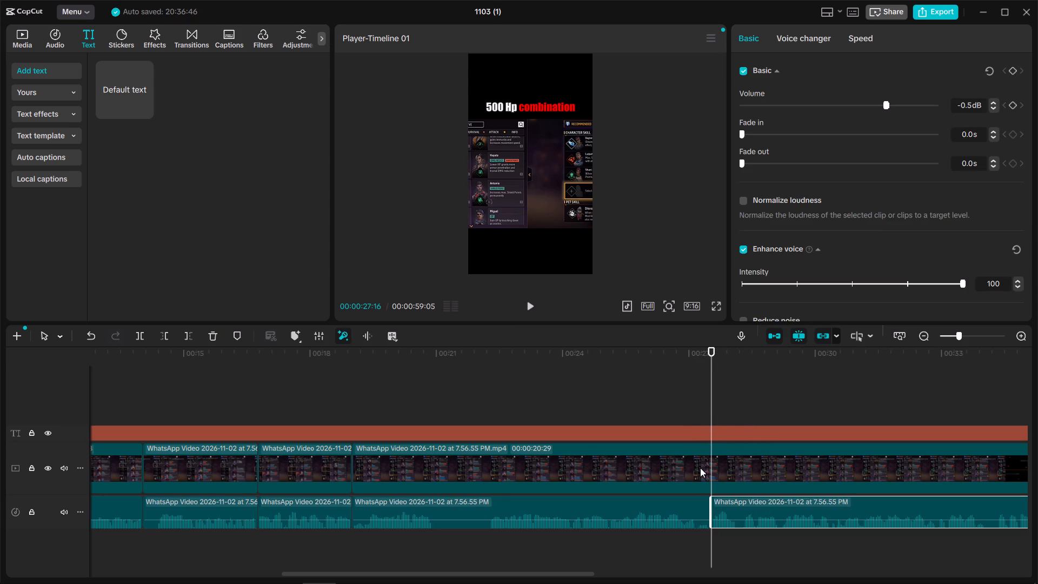
drag(352, 462, 710, 472)
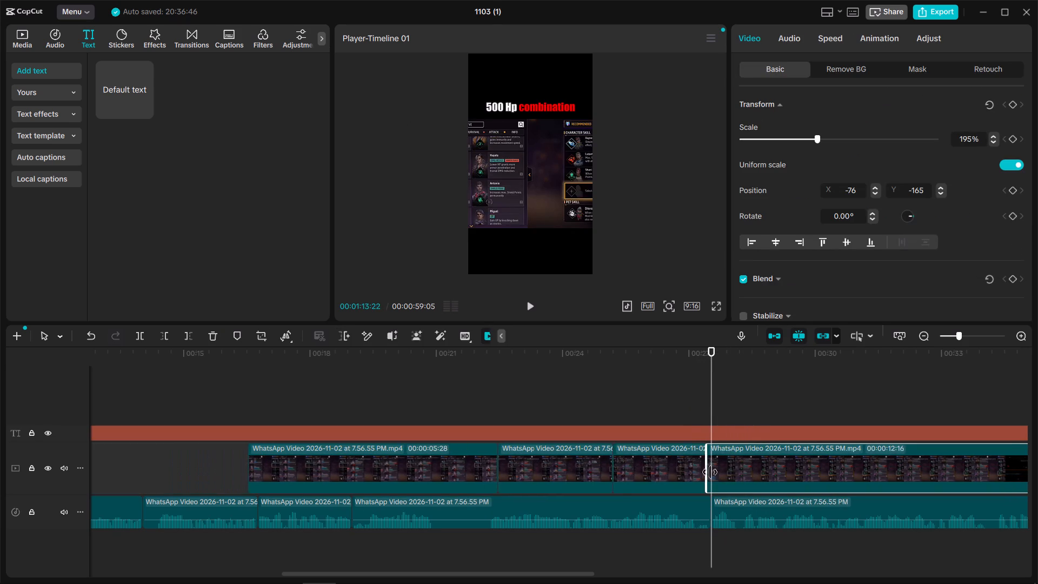
drag(710, 472, 711, 472)
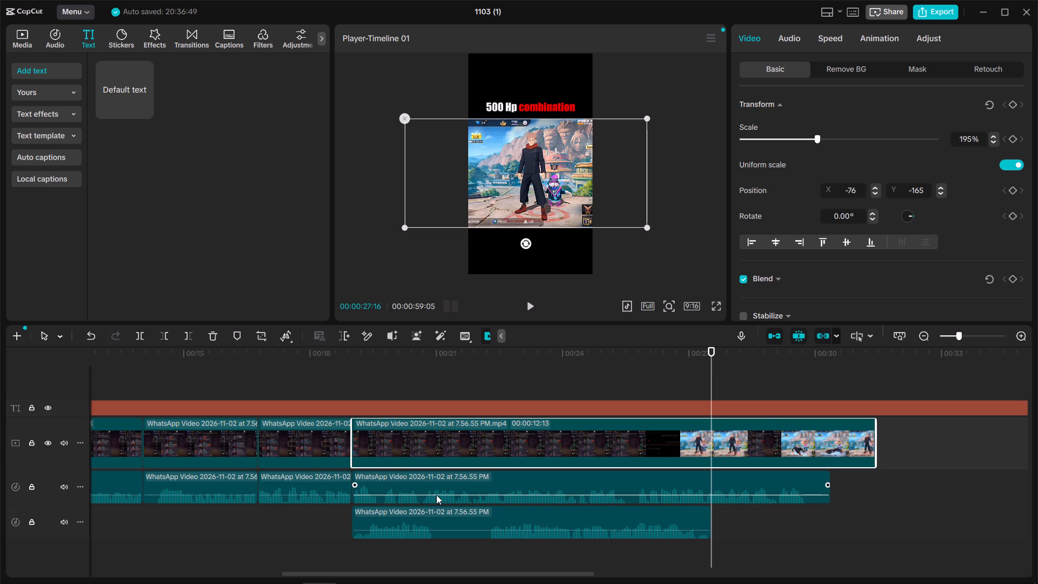
Delete the leftover extracted audio between 00:00:19:00 and 00:00:27:16 and place the remaining audio piece so it starts at 00:00:19:00.
click(438, 513)
drag(452, 484, 846, 489)
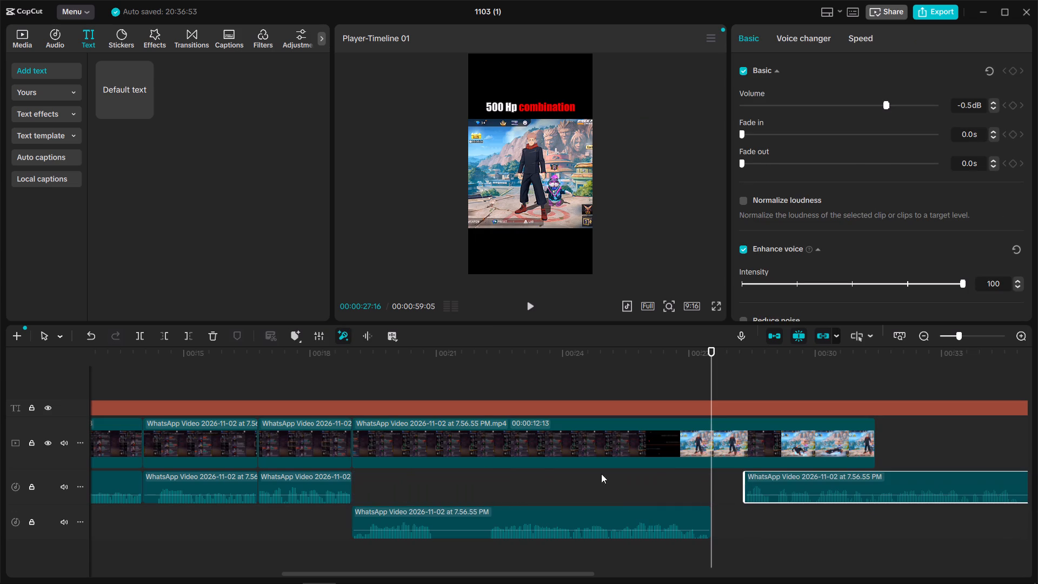
click(332, 390)
key(space)
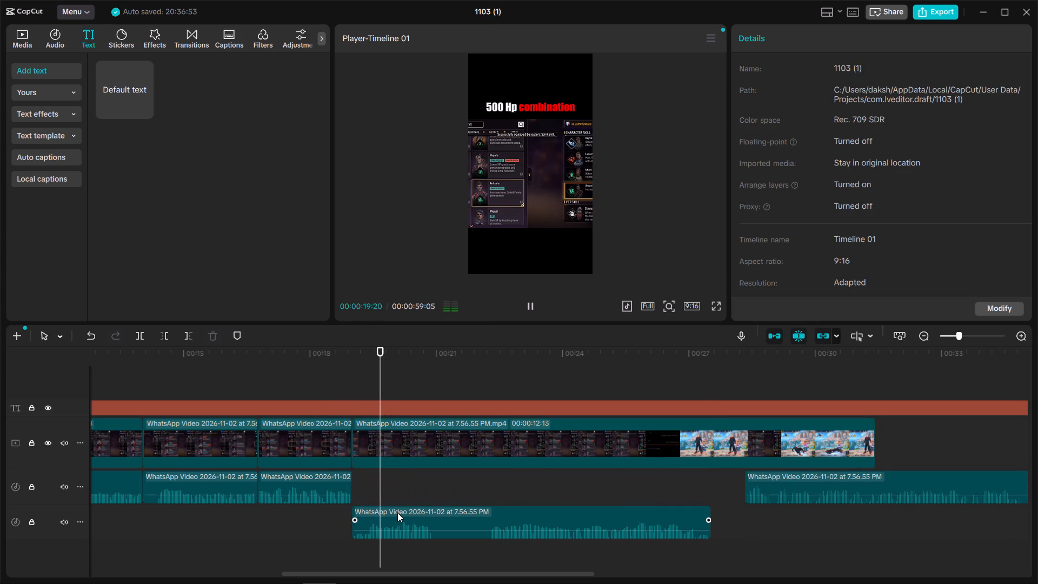
click(398, 513)
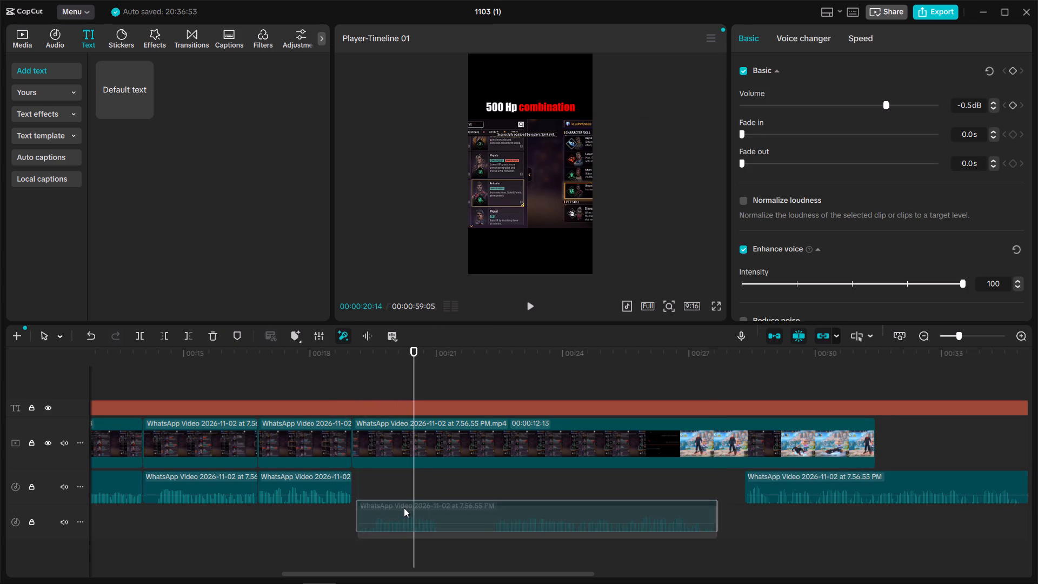
click(346, 393)
click(353, 387)
key(space)
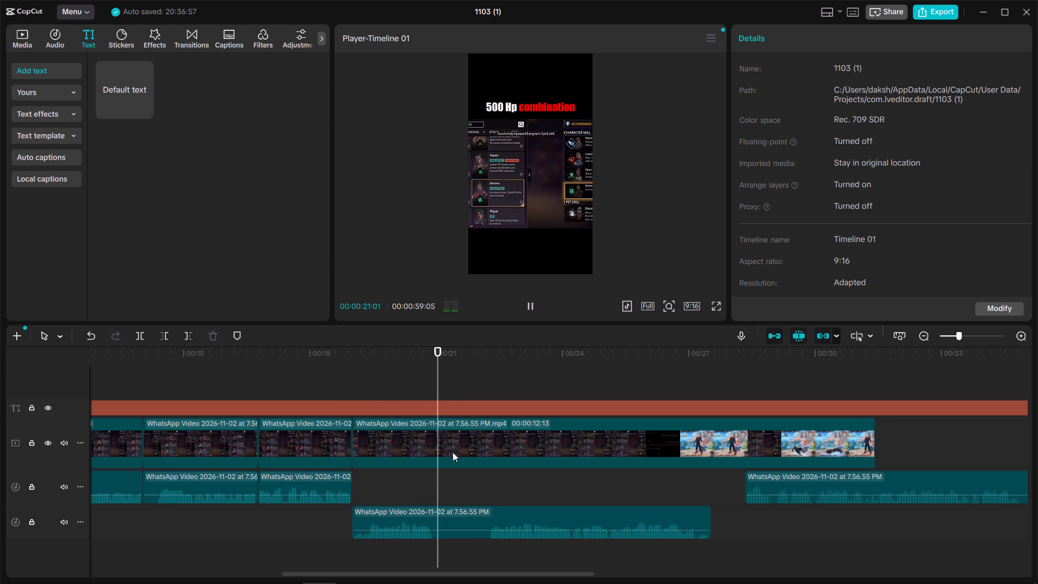
click(503, 517)
key(Delete)
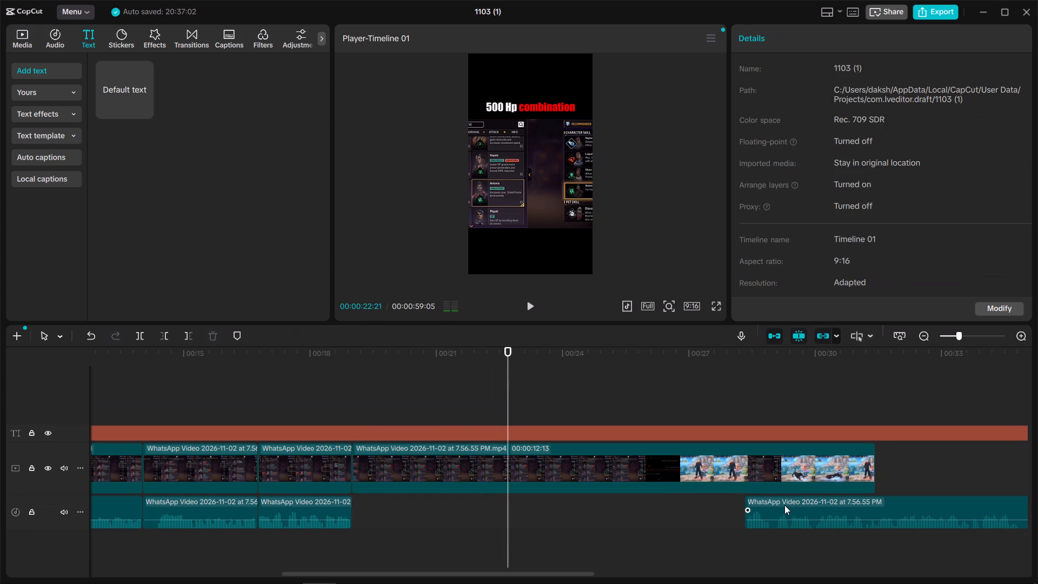
drag(783, 505, 390, 503)
Play back the last video segment after the 00:00:19:00 cut to check its footage and voice for unwanted parts.
click(330, 399)
key(space)
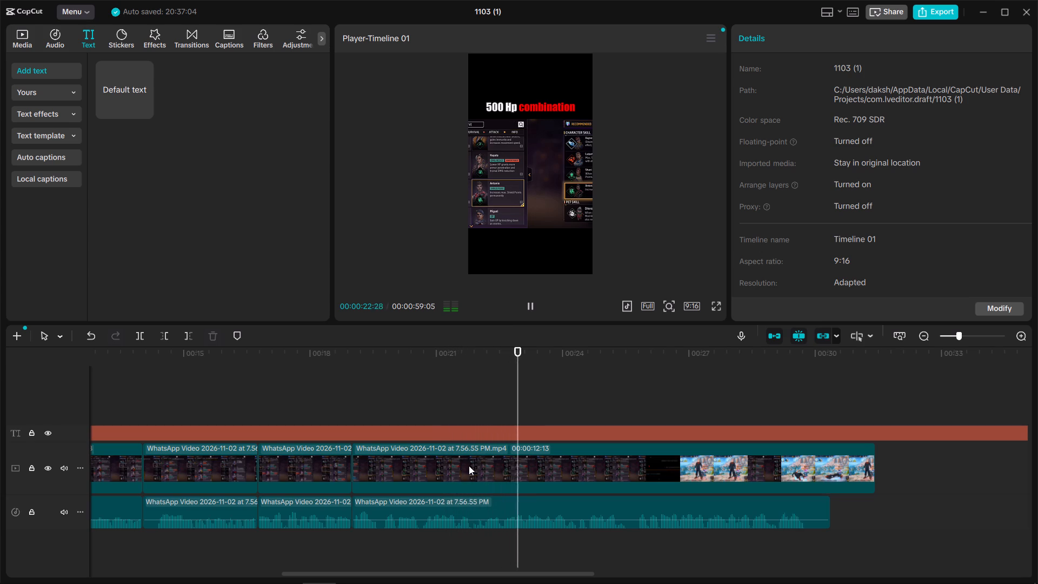
click(622, 402)
drag(622, 402, 354, 461)
click(416, 471)
click(330, 392)
key(space)
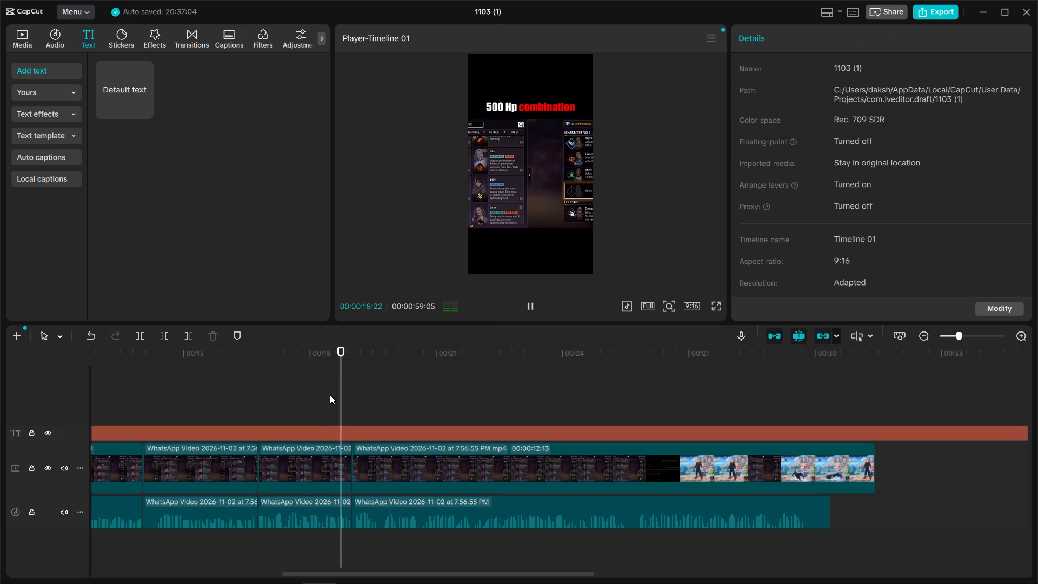
click(416, 407)
drag(416, 407, 616, 450)
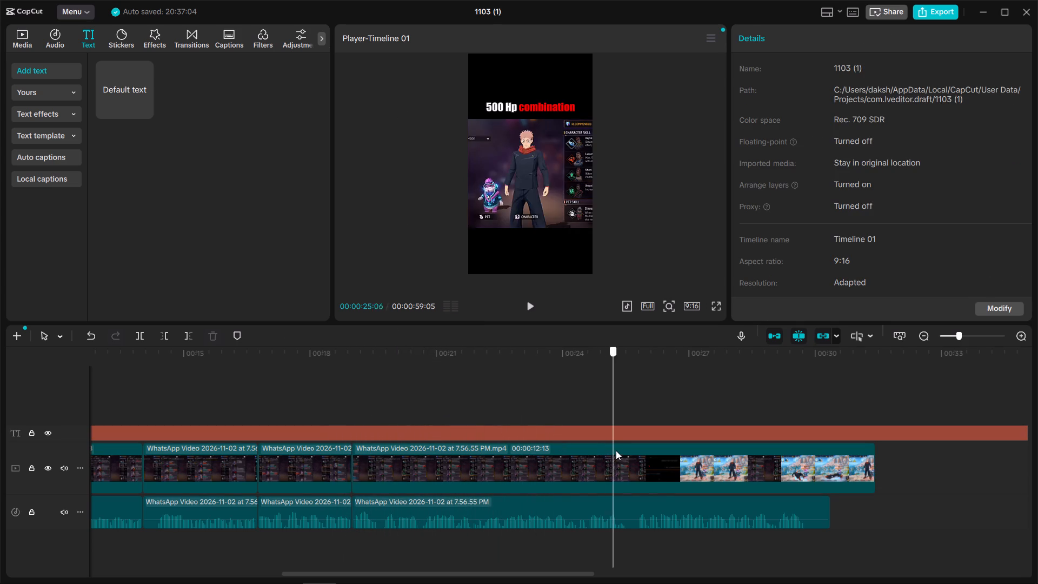
drag(616, 450, 663, 456)
key(space)
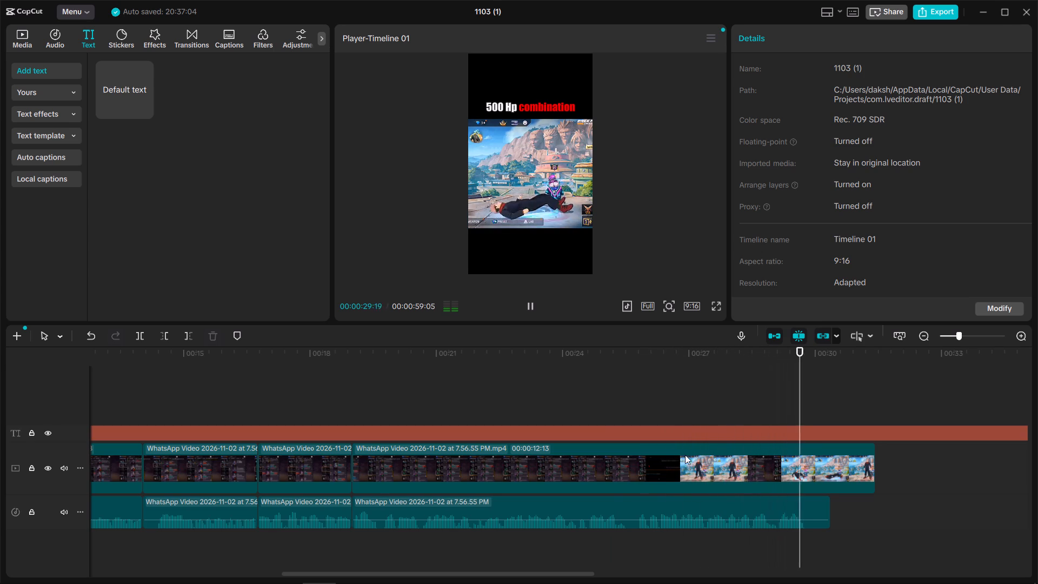
Replay the gameplay footage near the end and split both the last video segment and its extracted audio at 00:00:27:12.
double_click(638, 415)
key(space)
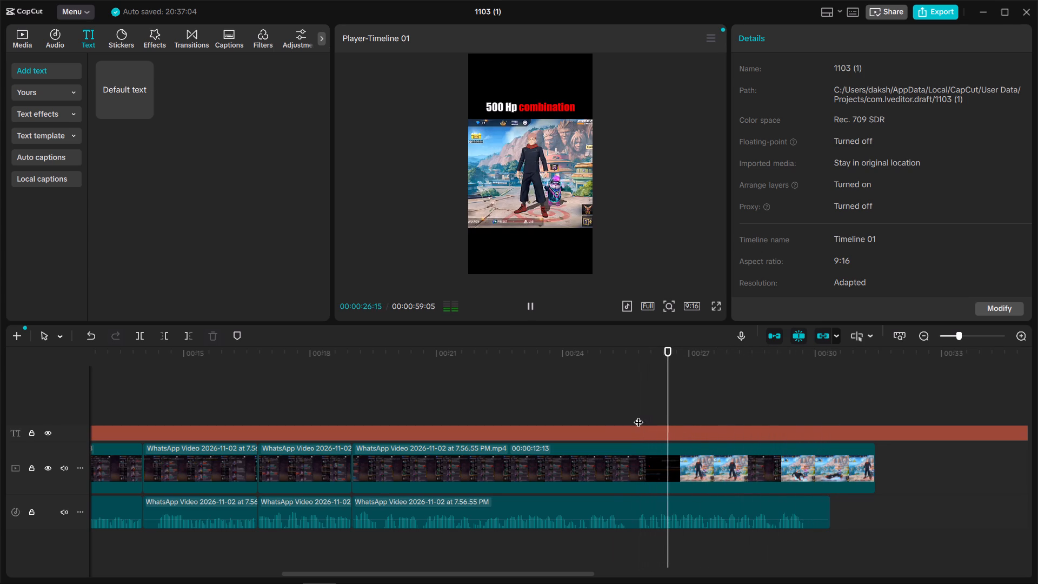
key(space)
click(714, 400)
drag(714, 400, 711, 405)
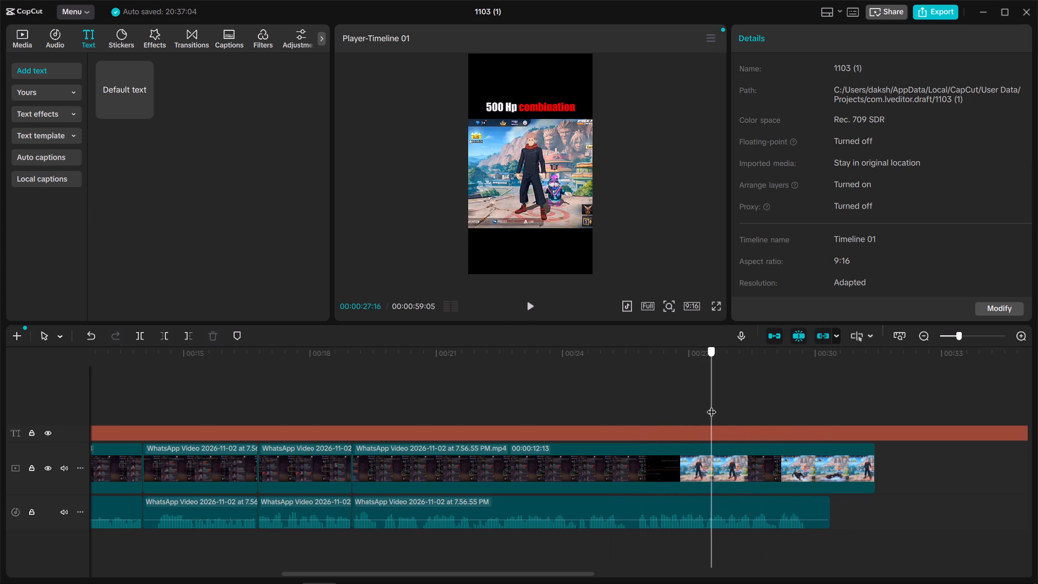
drag(711, 405, 706, 409)
click(701, 479)
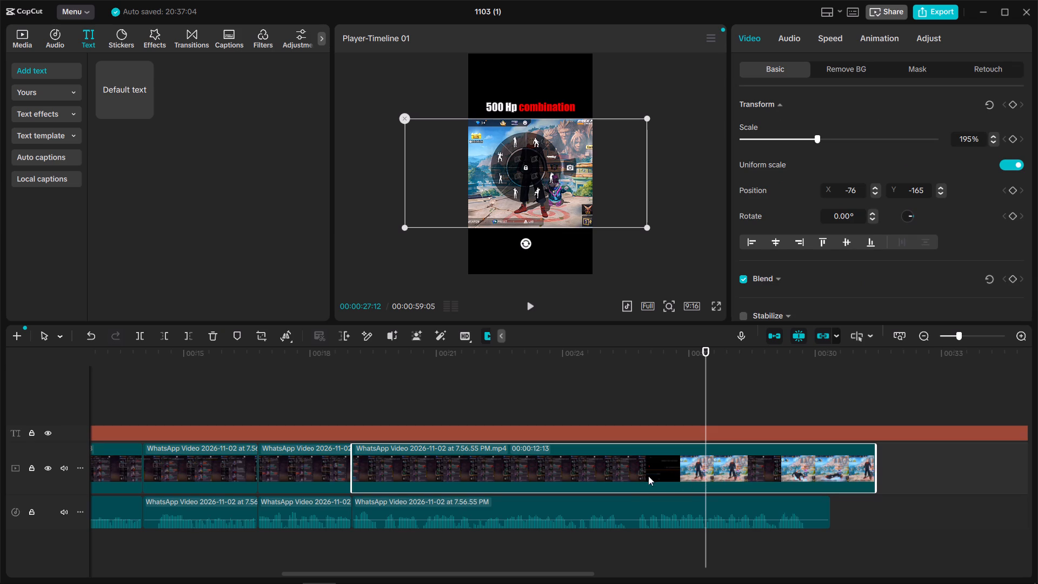
key(ctrl+b)
ctrl+click(669, 503)
key(ctrl+b)
Delete the video segment and its audio between the cuts at 00:00:19:00 and 00:00:27:12.
click(610, 476)
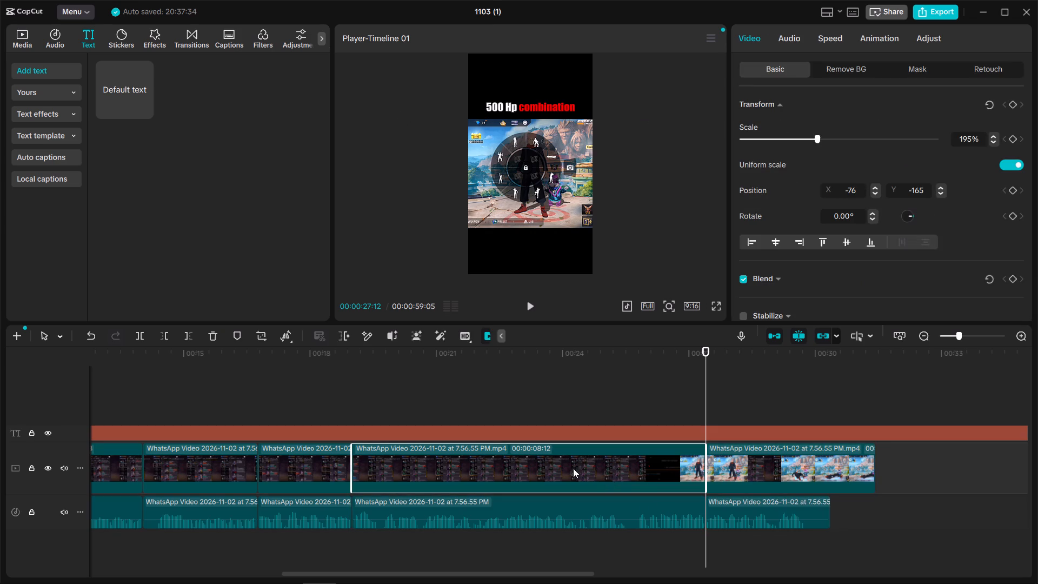
click(356, 395)
drag(356, 395, 376, 410)
click(397, 466)
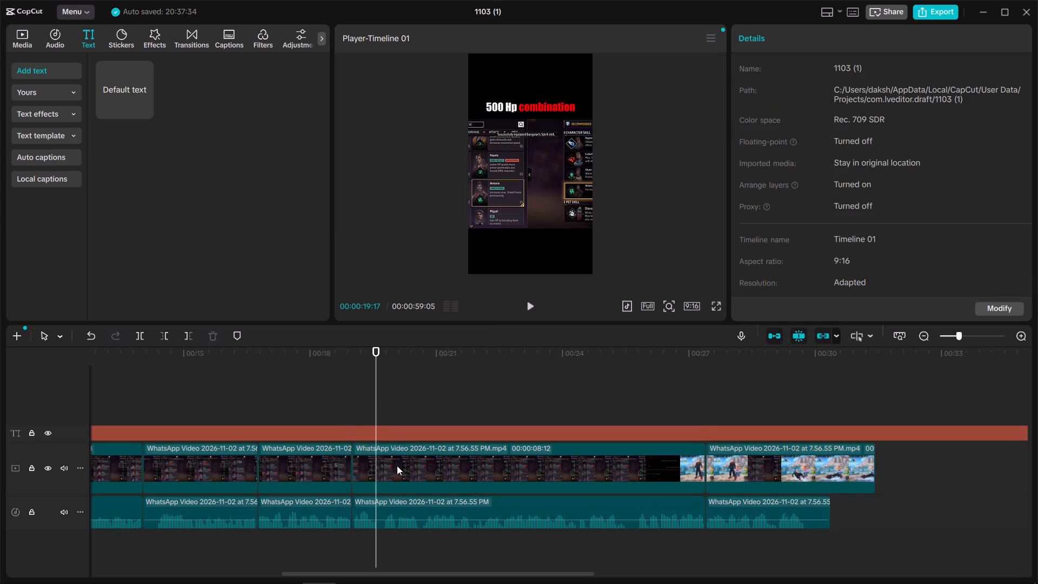
key(Delete)
Play back the edit from around 00:00:16:16 across the 00:00:19:00 cut to check the transition into the gameplay footage.
click(355, 403)
drag(355, 403, 341, 409)
key(space)
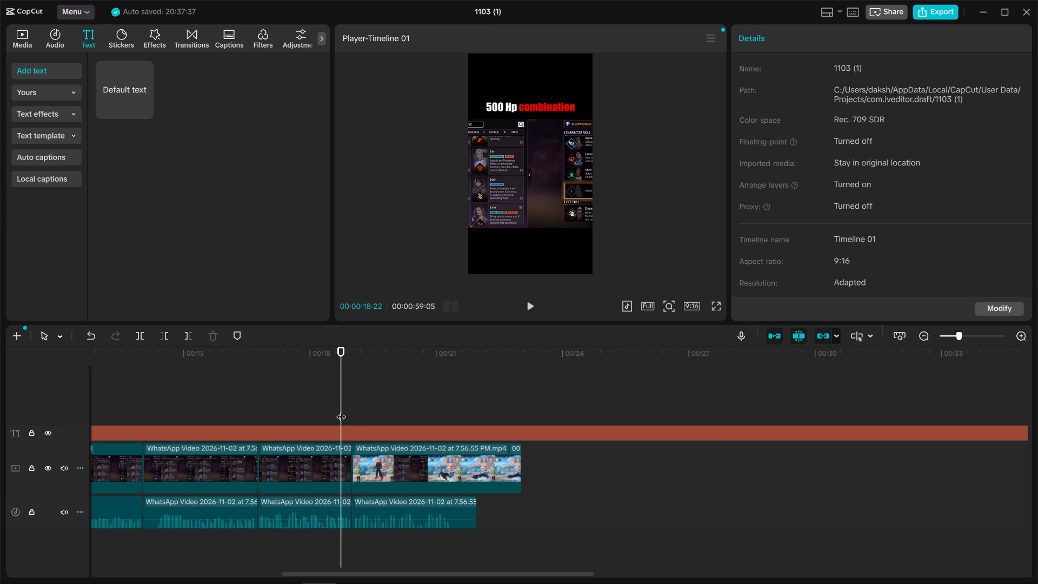
click(336, 391)
drag(336, 391, 255, 415)
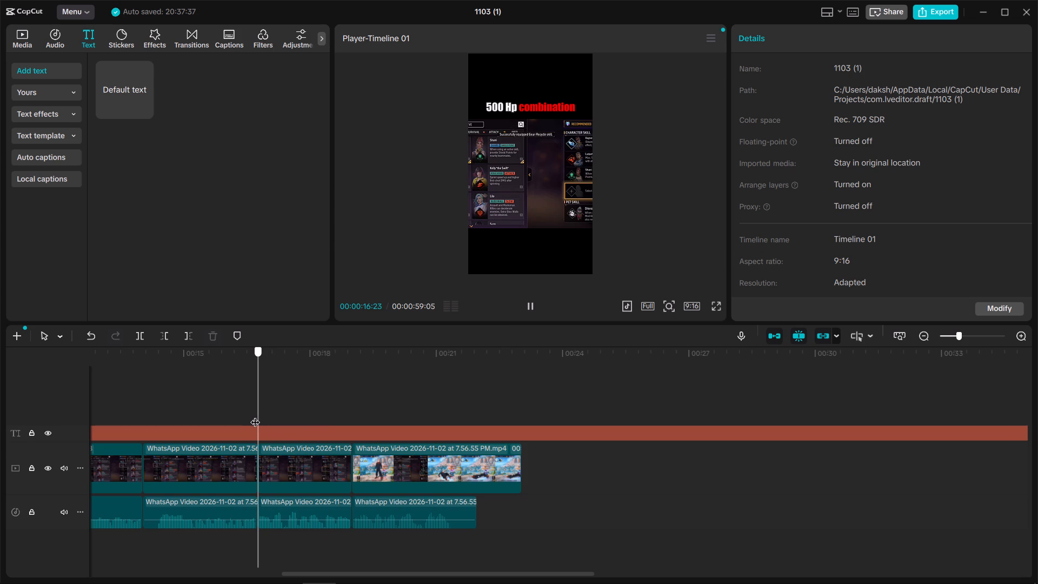
drag(255, 415, 248, 416)
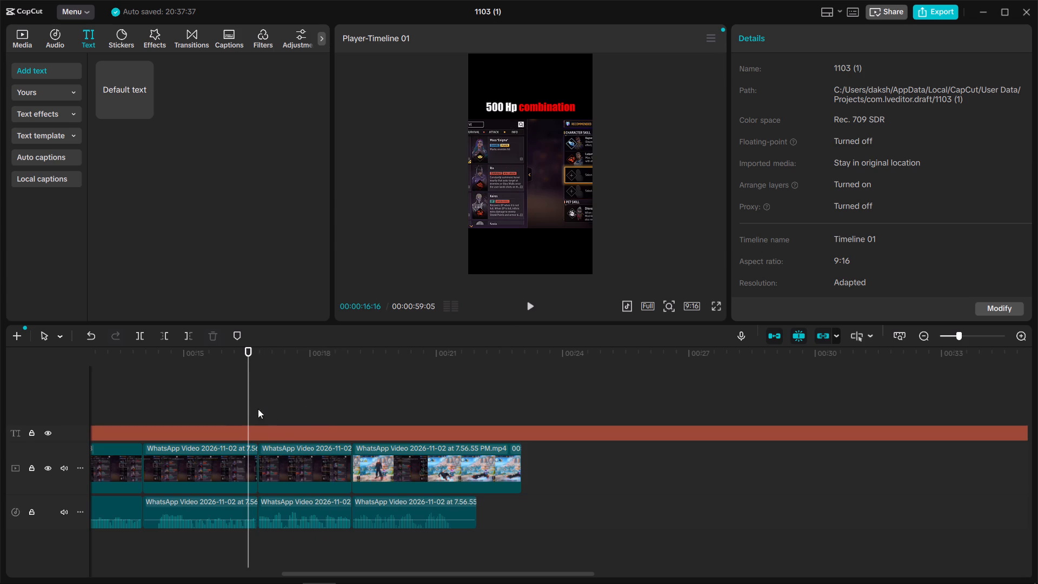
click(244, 408)
drag(244, 408, 251, 409)
key(space)
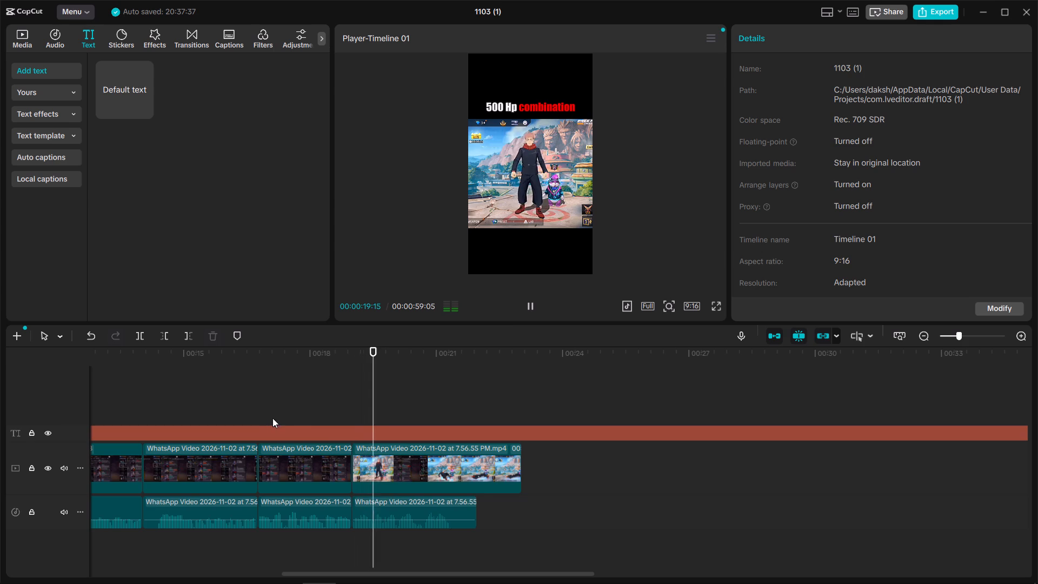
Extend the video segment before the 00:00:19:00 cut to about 00:00:19:10, keeping the last extracted audio piece starting at 00:00:19:00.
click(335, 409)
drag(335, 409, 335, 416)
click(338, 457)
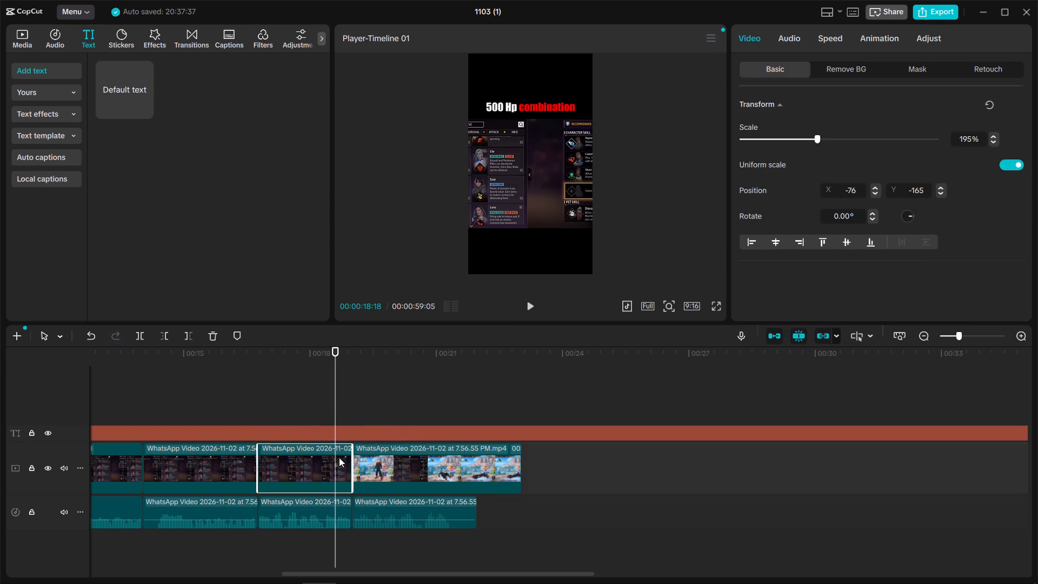
drag(355, 467, 366, 468)
drag(390, 512, 373, 510)
Play back and scrub across the 00:00:19:00 audio cut to check where the picture switches to gameplay.
click(332, 401)
key(space)
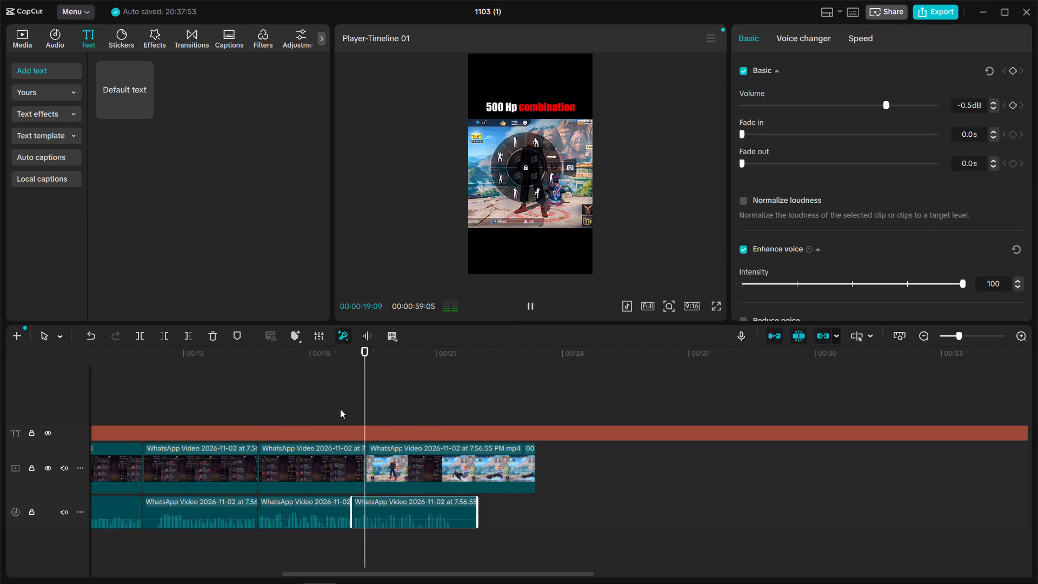
click(343, 406)
drag(343, 406, 363, 422)
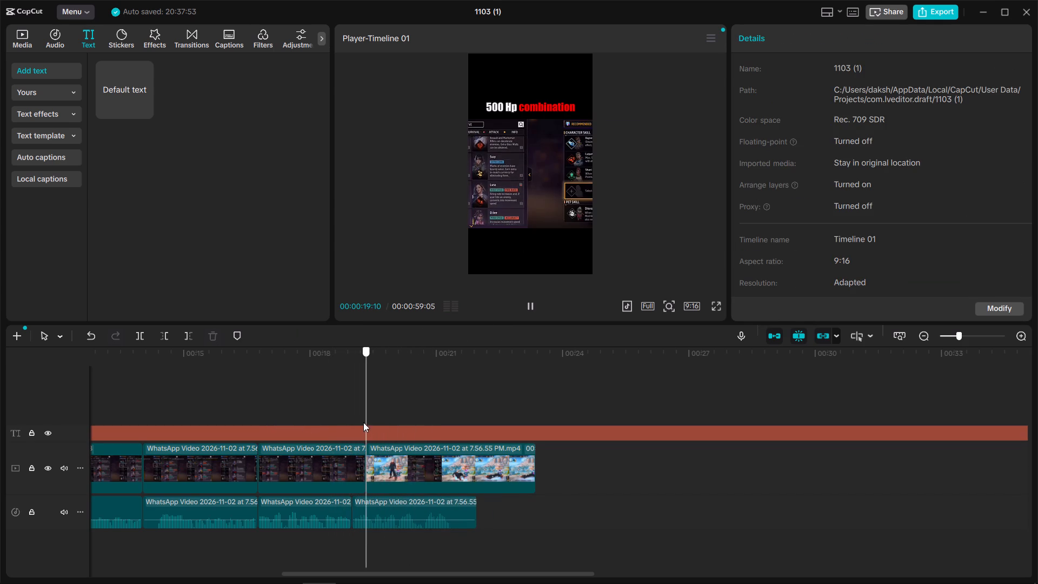
drag(363, 422, 362, 430)
click(352, 468)
click(350, 406)
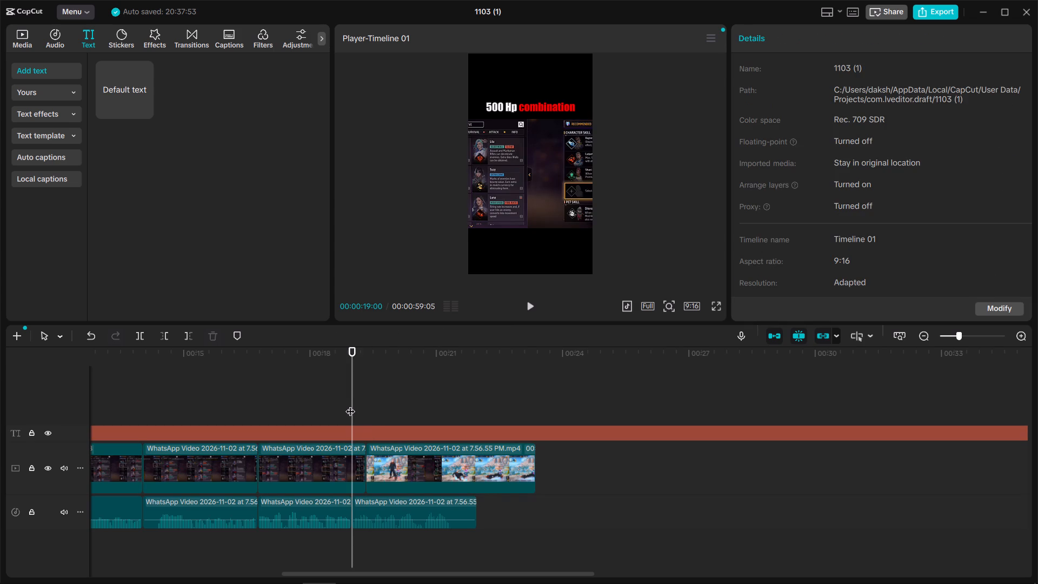
Undo the extension of the video segment before the gameplay footage, restoring its end to 00:00:19:00.
key(ctrl+z)
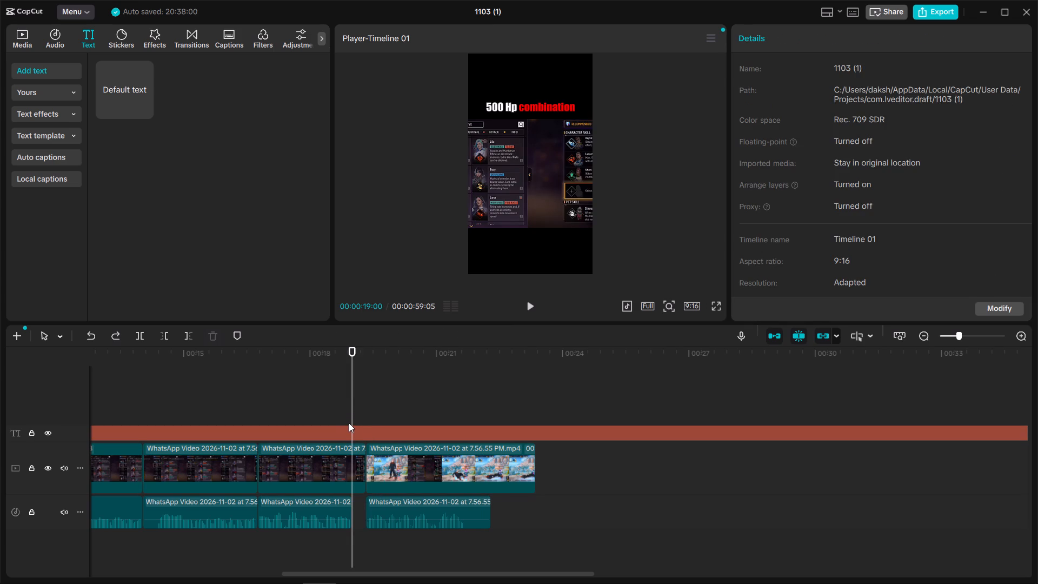
key(ctrl+shift+z)
key(ctrl+shift+z)
key(ctrl+z)
key(ctrl+z)
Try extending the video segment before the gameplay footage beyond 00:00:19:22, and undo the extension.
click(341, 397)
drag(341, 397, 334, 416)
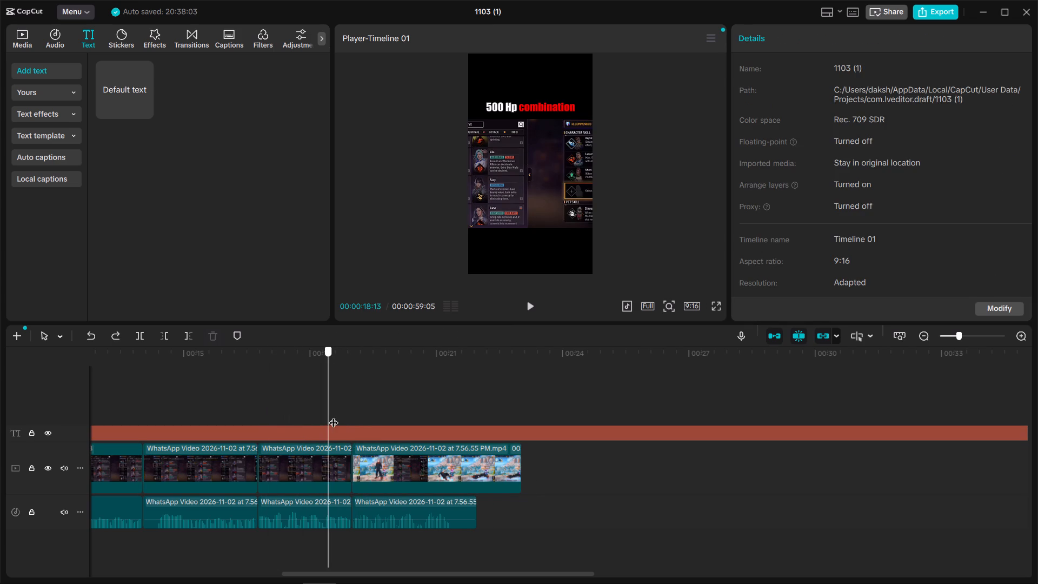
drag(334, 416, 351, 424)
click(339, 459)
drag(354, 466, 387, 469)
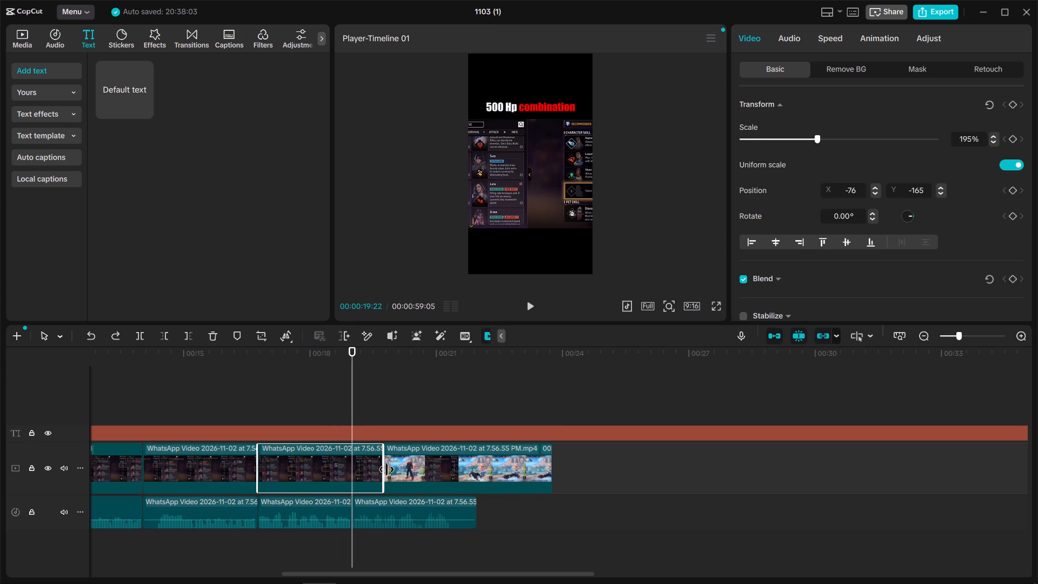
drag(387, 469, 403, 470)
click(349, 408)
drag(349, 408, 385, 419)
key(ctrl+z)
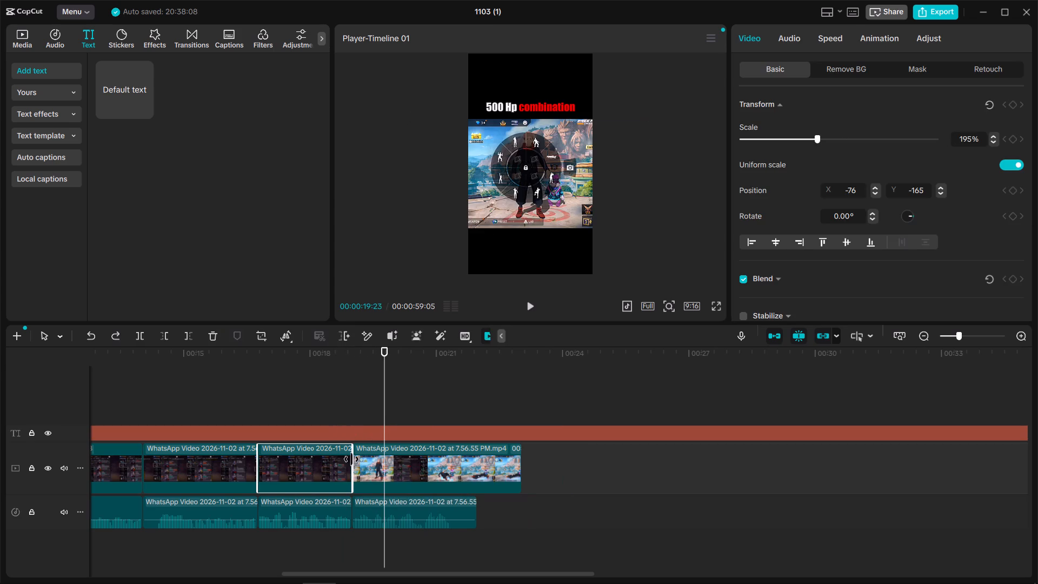
Extend the video segment ending at 00:00:19:00 to a duration of 00:00:12:15, recovering the character menu footage before the gameplay.
drag(350, 460, 638, 478)
drag(384, 409, 649, 450)
drag(638, 462, 772, 485)
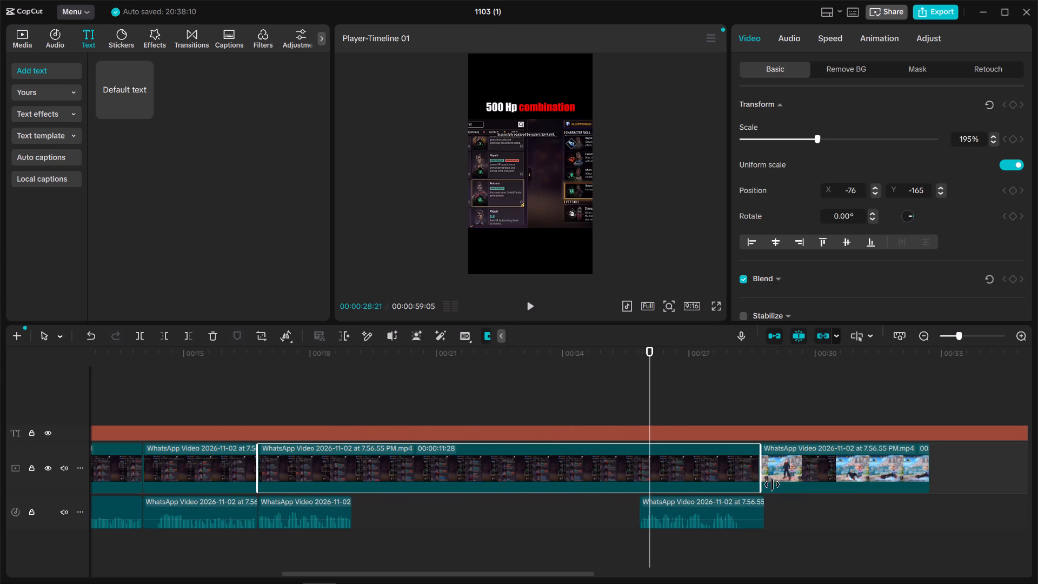
drag(772, 485, 782, 486)
Split the extended menu video segment at 00:00:27:07.
click(643, 419)
drag(643, 419, 714, 433)
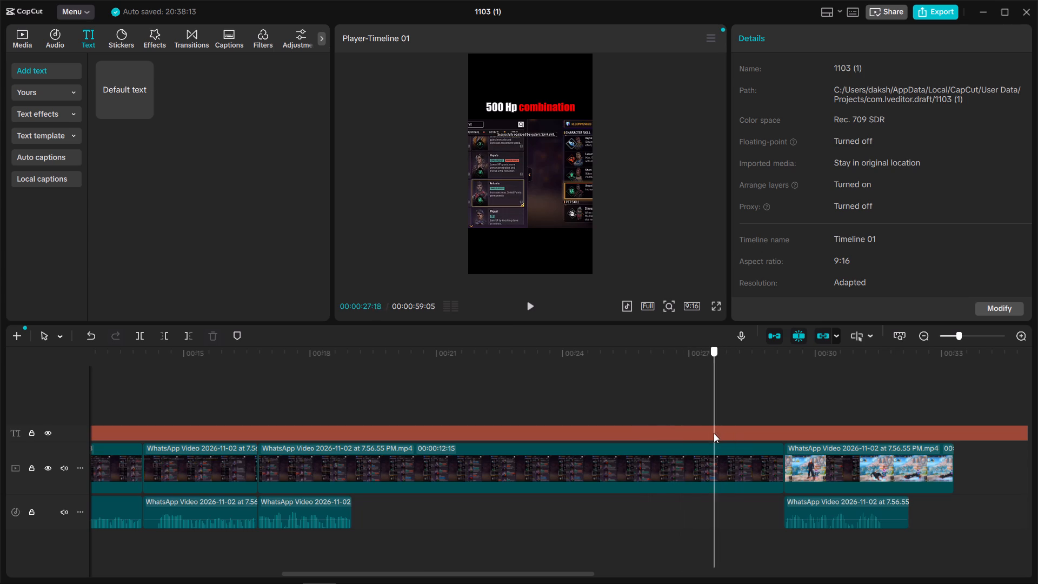
drag(714, 433, 698, 435)
ctrl+click(661, 468)
key(ctrl+b)
Split the long menu segment at 00:00:19:00 and delete the video between there and 00:00:27:07.
click(535, 466)
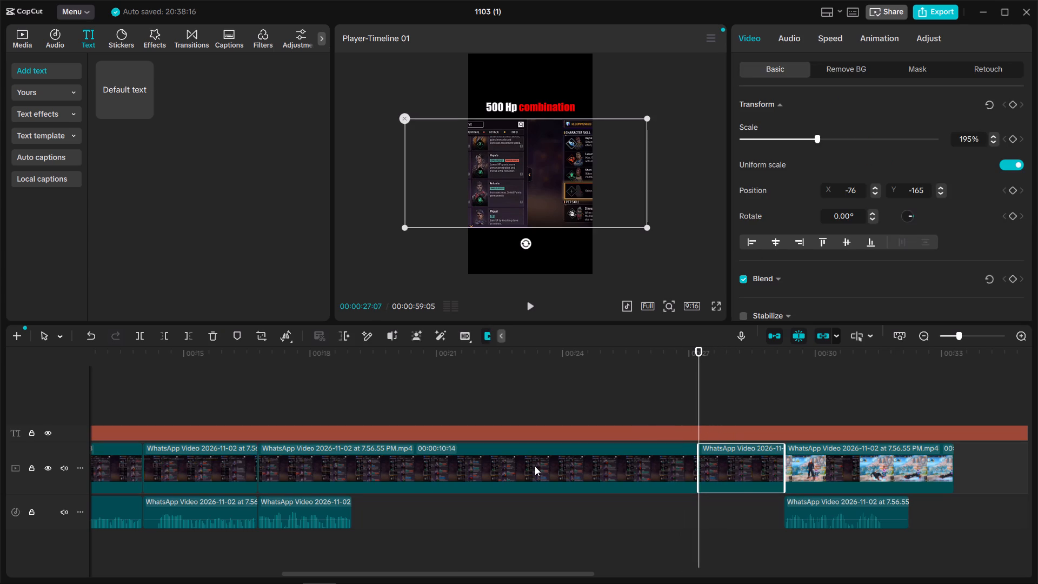
click(319, 395)
drag(319, 395, 352, 406)
click(392, 467)
key(ctrl+b)
key(Delete)
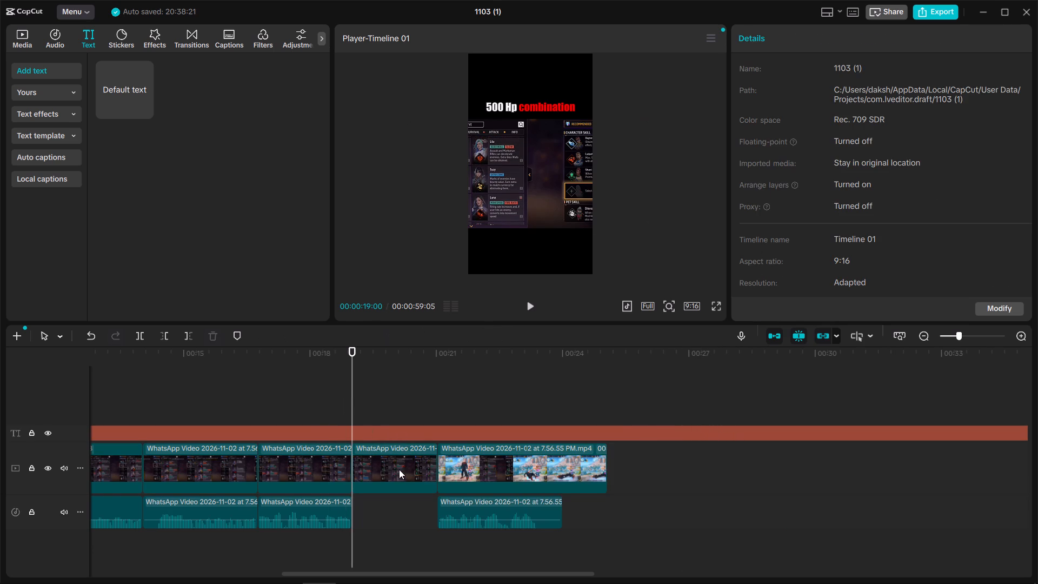
Move the last extracted audio piece back to start at 00:00:19:00.
click(355, 359)
drag(461, 506, 381, 510)
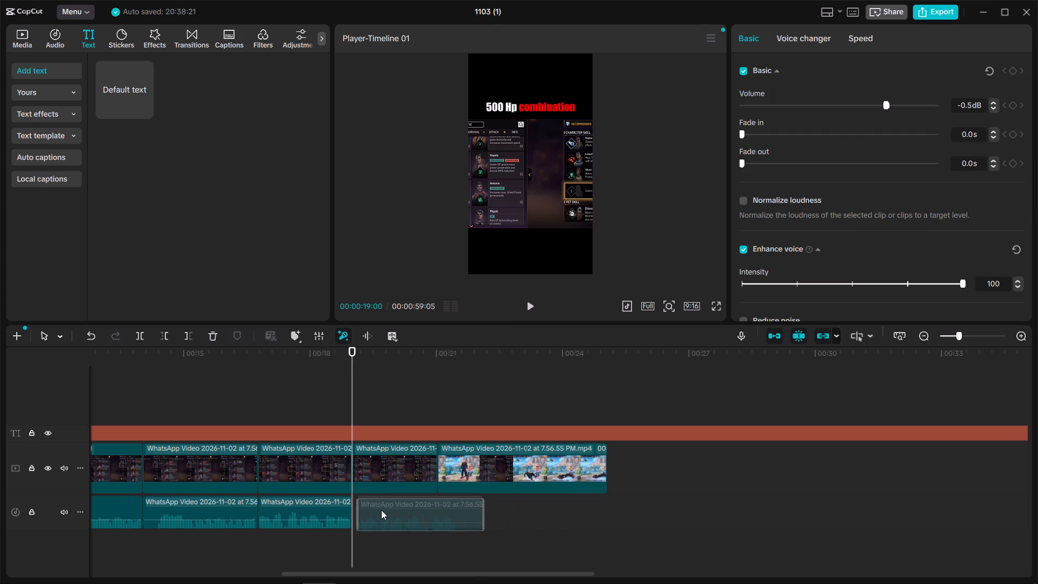
drag(381, 510, 378, 510)
Preview the 00:00:19:00 cut and trim the end of the short menu segment after it to about 00:00:20:02.
click(336, 409)
key(space)
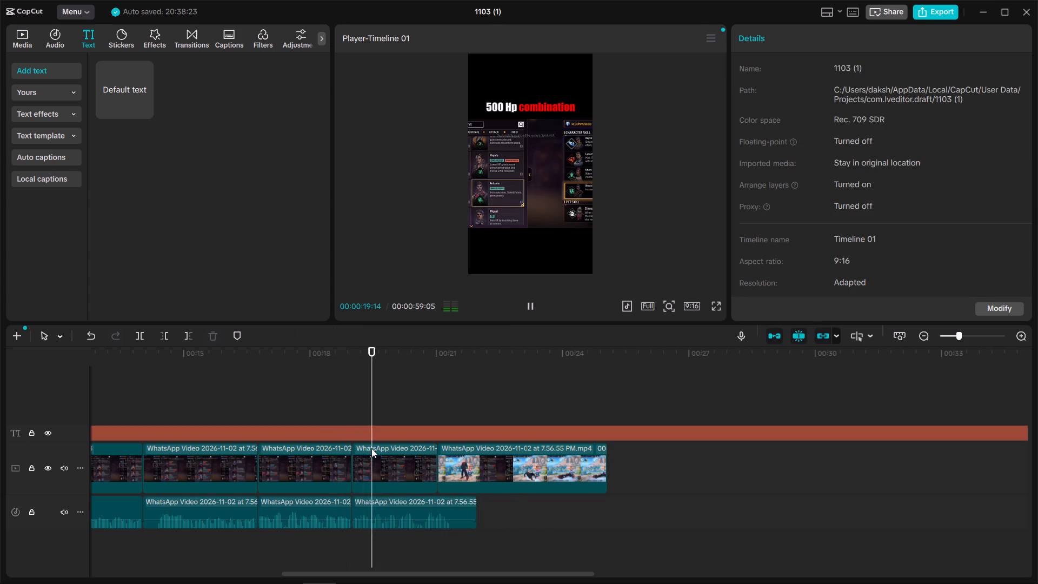
click(388, 462)
drag(438, 468, 397, 466)
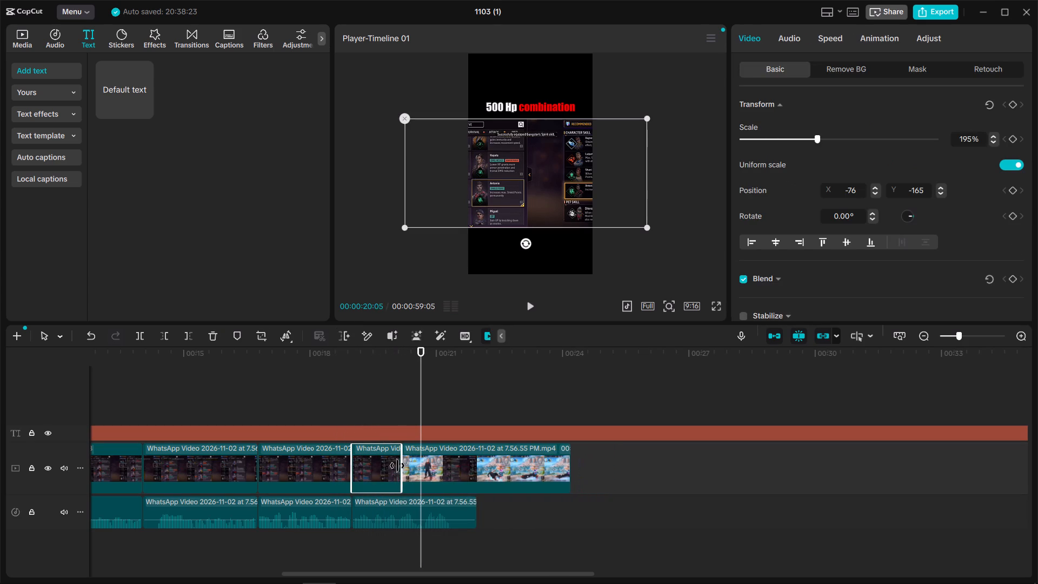
drag(397, 466, 394, 467)
Play back the edit from before the 00:00:19:00 cut into the gameplay footage to check the transition and voice sync.
click(392, 392)
double_click(365, 387)
key(space)
click(332, 387)
key(space)
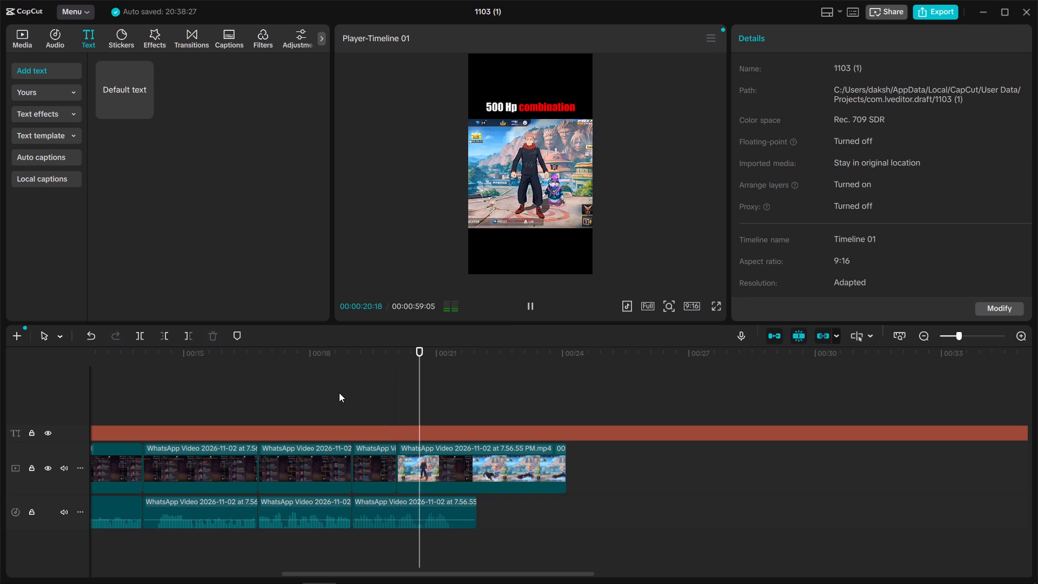
click(339, 393)
drag(339, 393, 264, 406)
key(space)
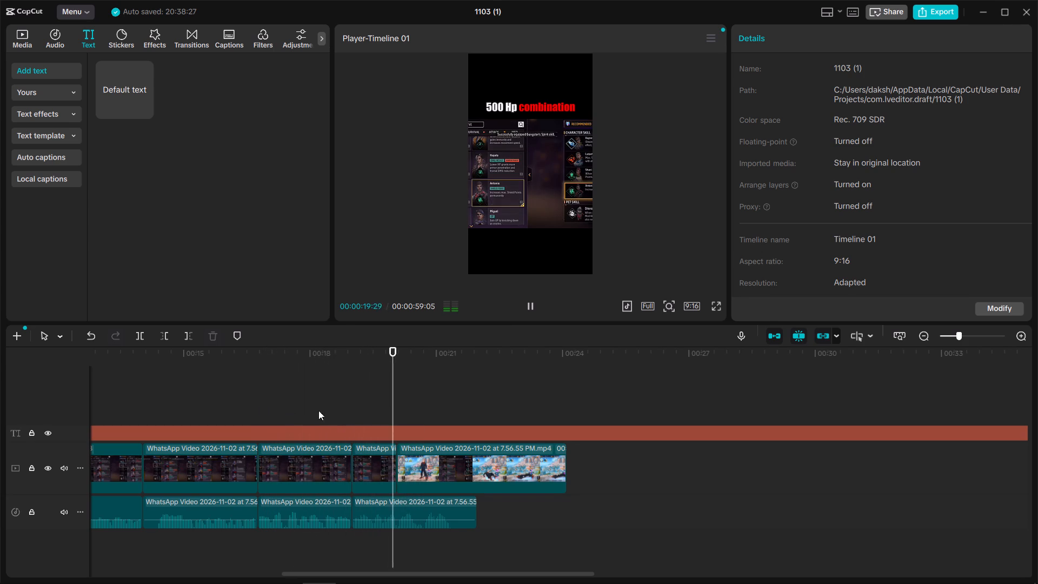
Replay the gameplay ending and trim the end of the last extracted audio piece to about 00:00:21:13.
click(355, 410)
drag(355, 410, 423, 439)
key(space)
key(space)
click(451, 509)
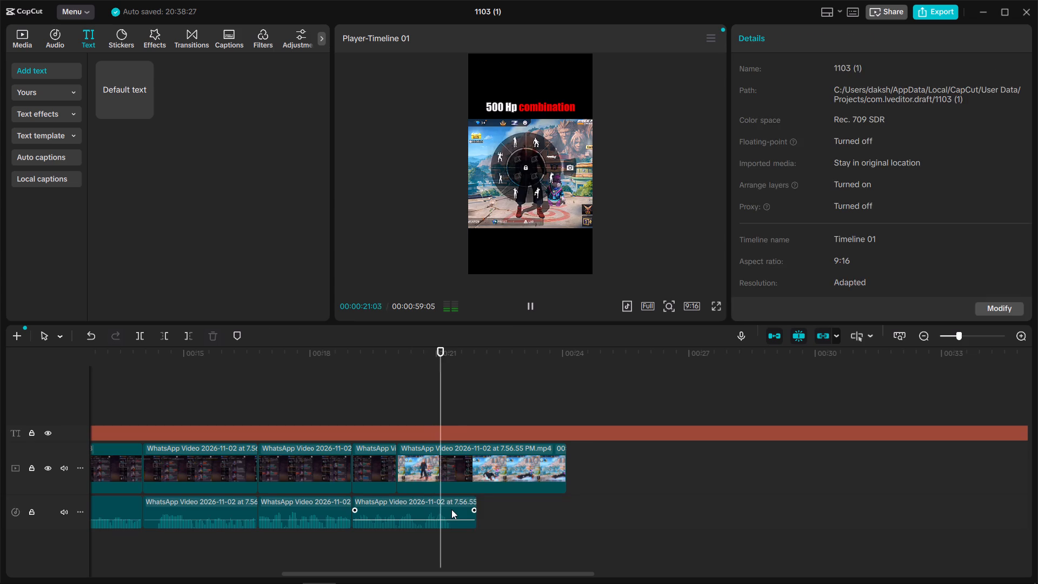
drag(478, 527, 453, 526)
Trim the end of the gameplay video segment to 00:00:21:13, matching the end of the last audio piece.
click(460, 456)
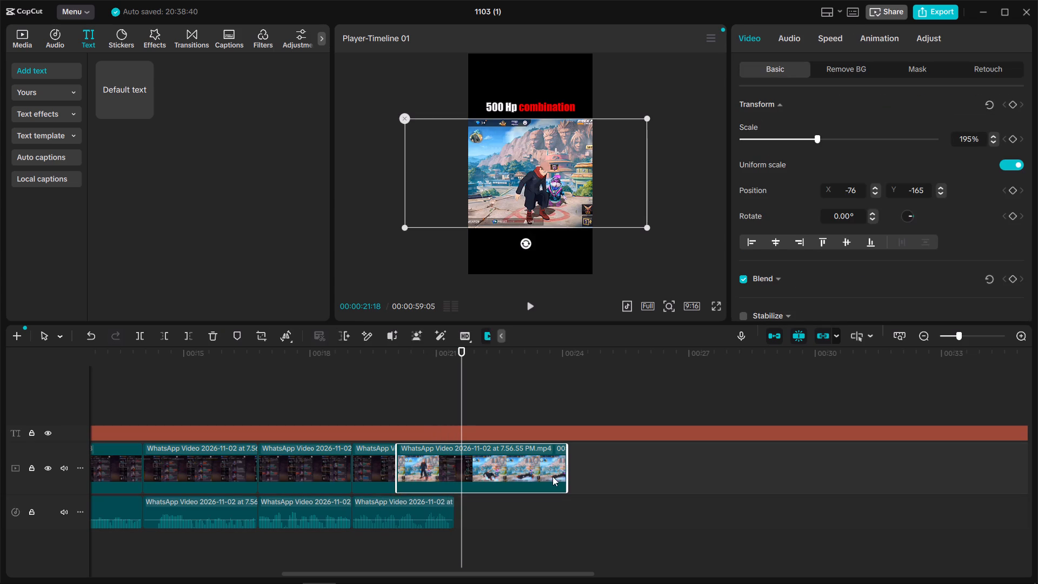
click(564, 473)
drag(567, 472, 452, 476)
click(458, 444)
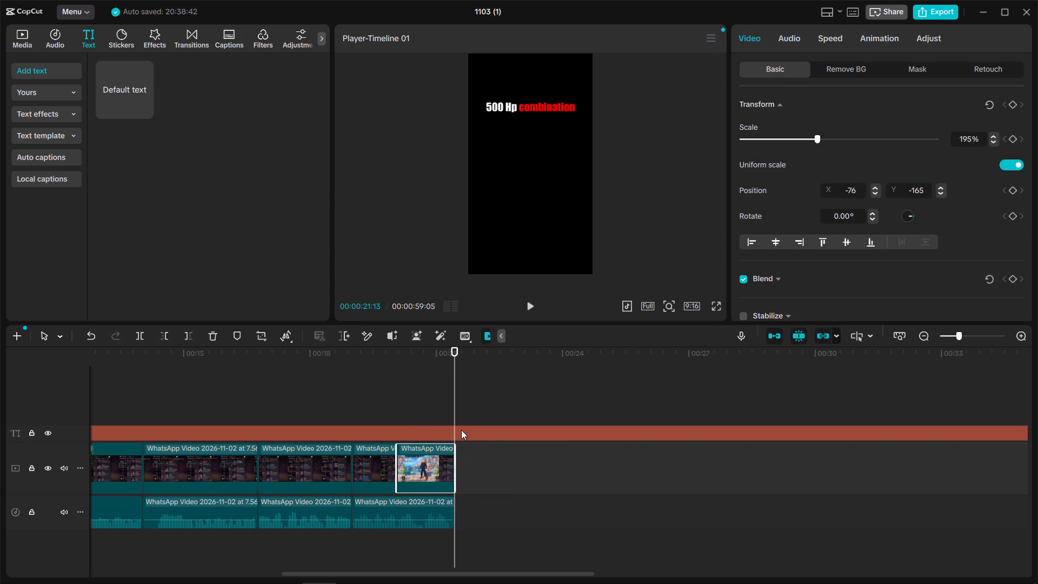
Split the "500 Hp combination" title at 00:00:21:13 and delete the part extending past the video.
click(461, 422)
ctrl+double_click(451, 396)
ctrl+click(456, 423)
key(ctrl+b)
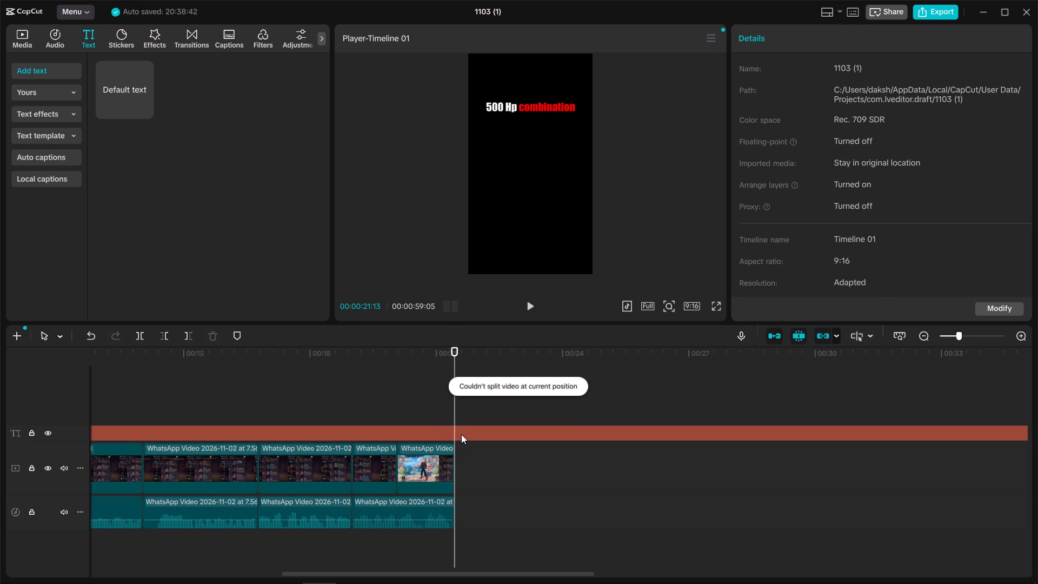
ctrl+click(461, 434)
key(ctrl+b)
key(Delete)
Play back and scrub the closing segments from around 00:00:18 to check the menu-to-gameplay transition and the ending.
click(376, 396)
drag(376, 396, 491, 418)
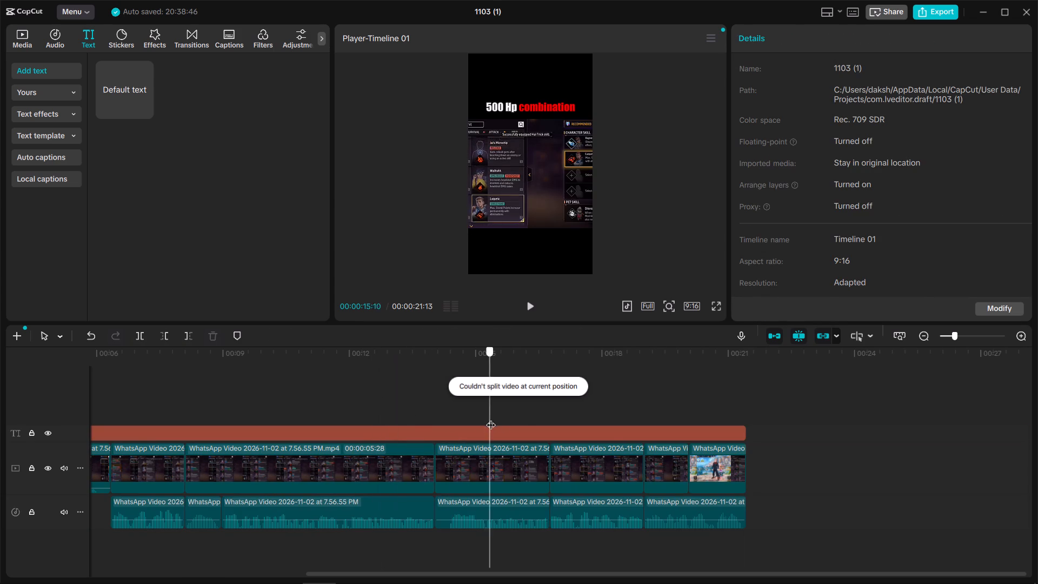
drag(491, 418, 611, 437)
key(space)
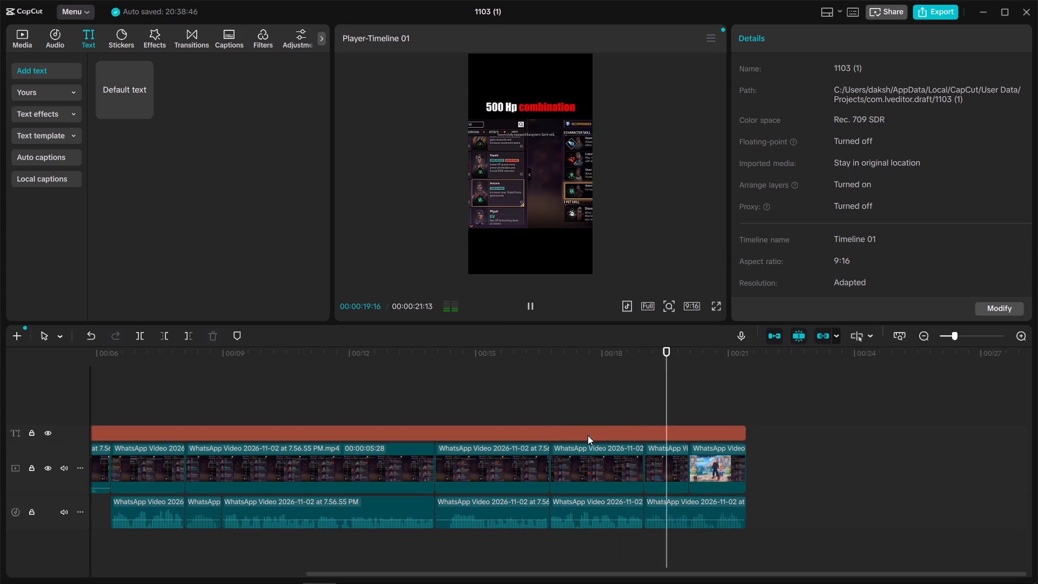
click(632, 391)
drag(632, 391, 736, 457)
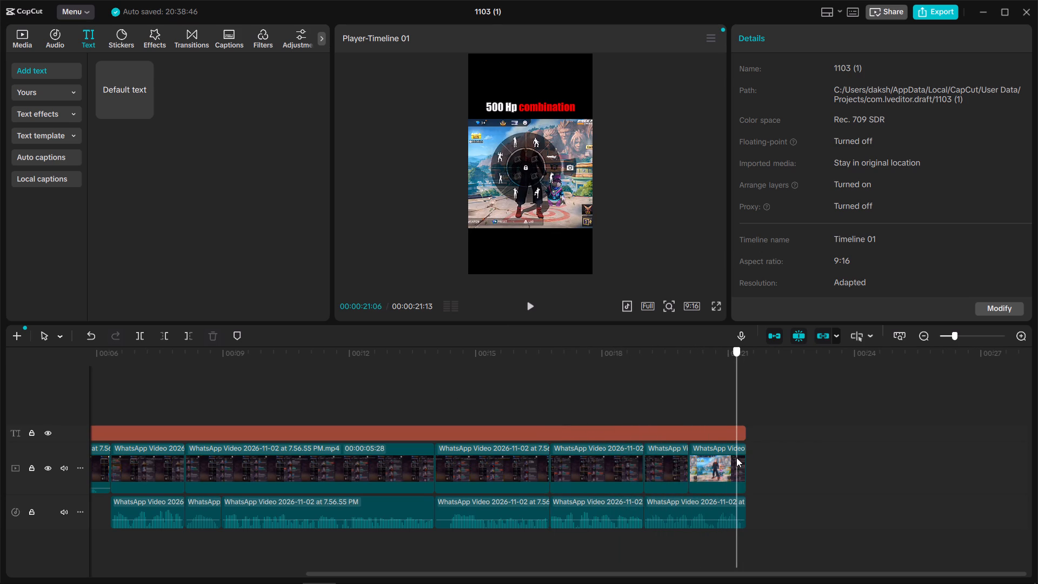
drag(736, 457, 700, 464)
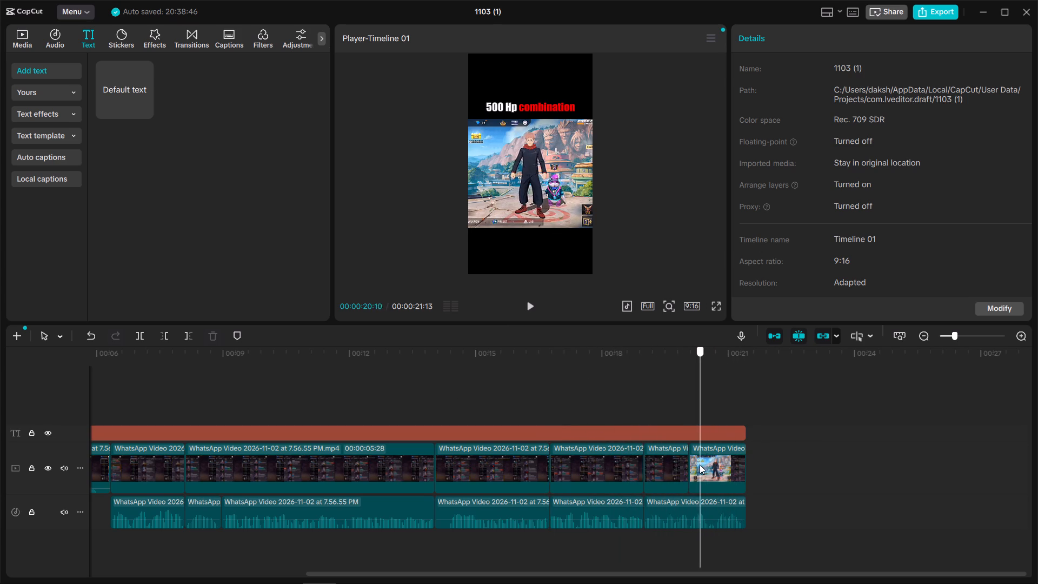
drag(700, 464, 741, 468)
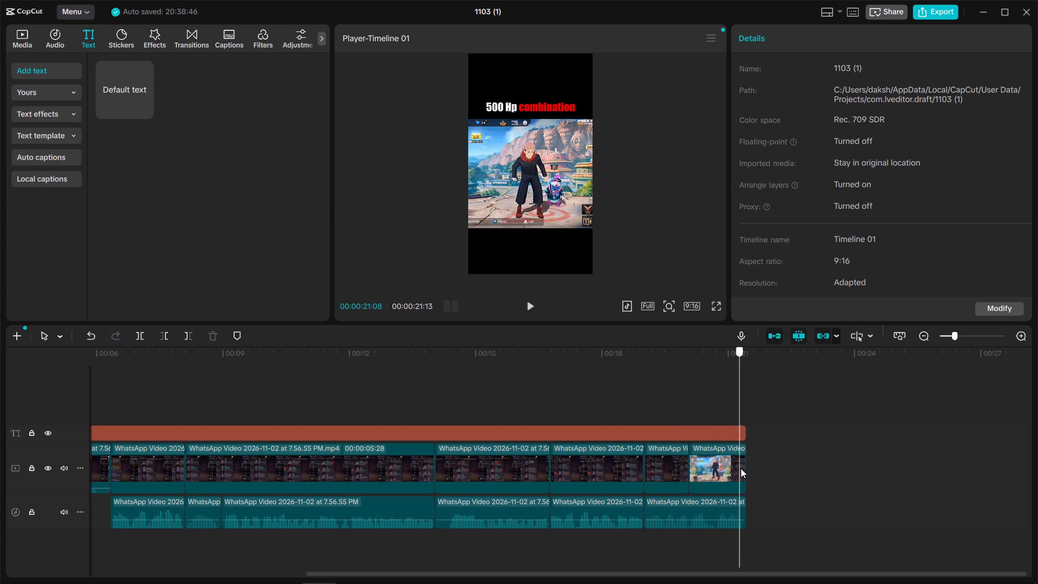
drag(741, 468, 694, 486)
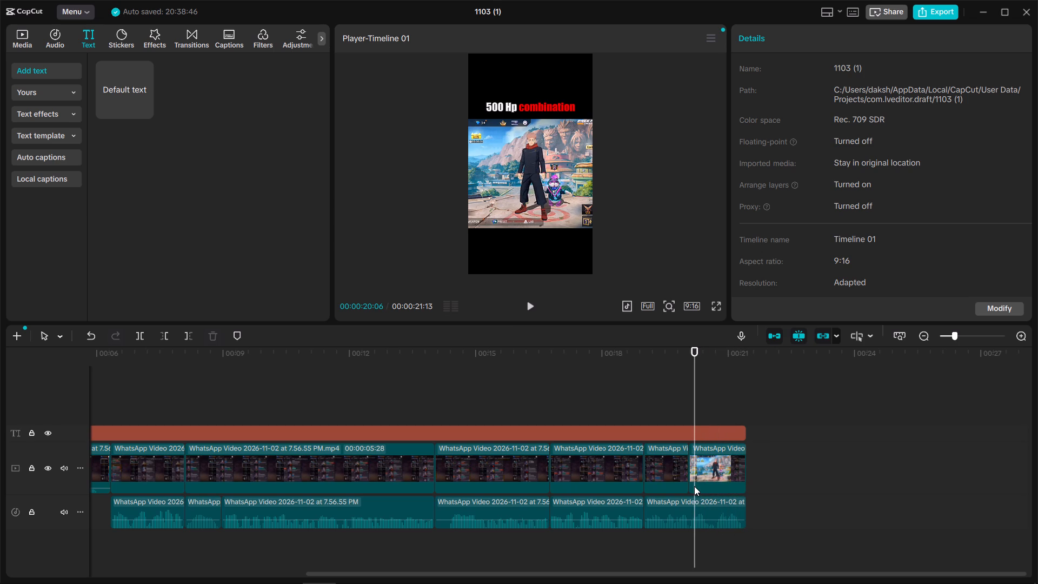
click(666, 398)
drag(666, 398, 686, 399)
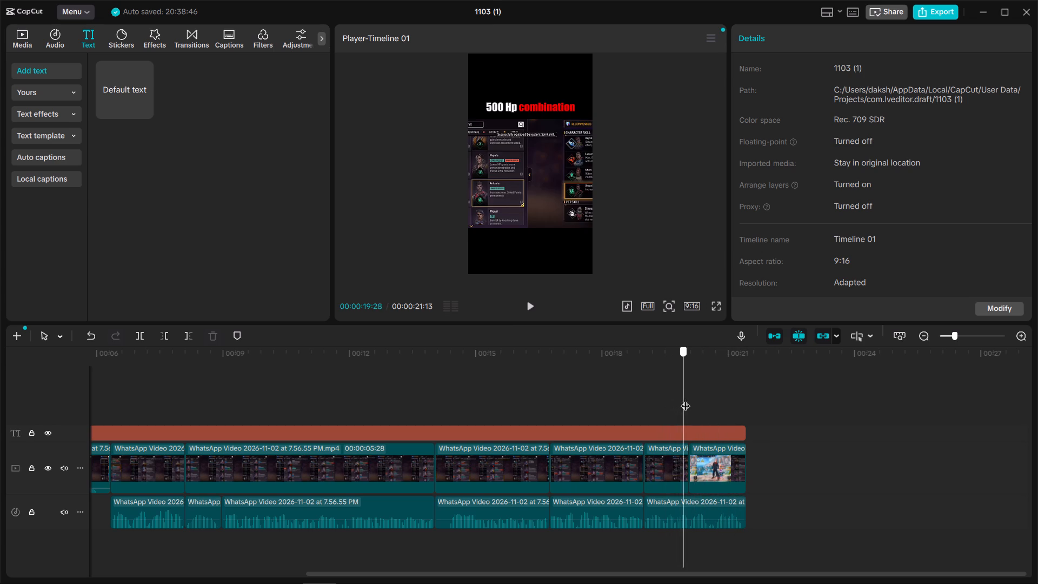
drag(686, 399, 590, 433)
key(space)
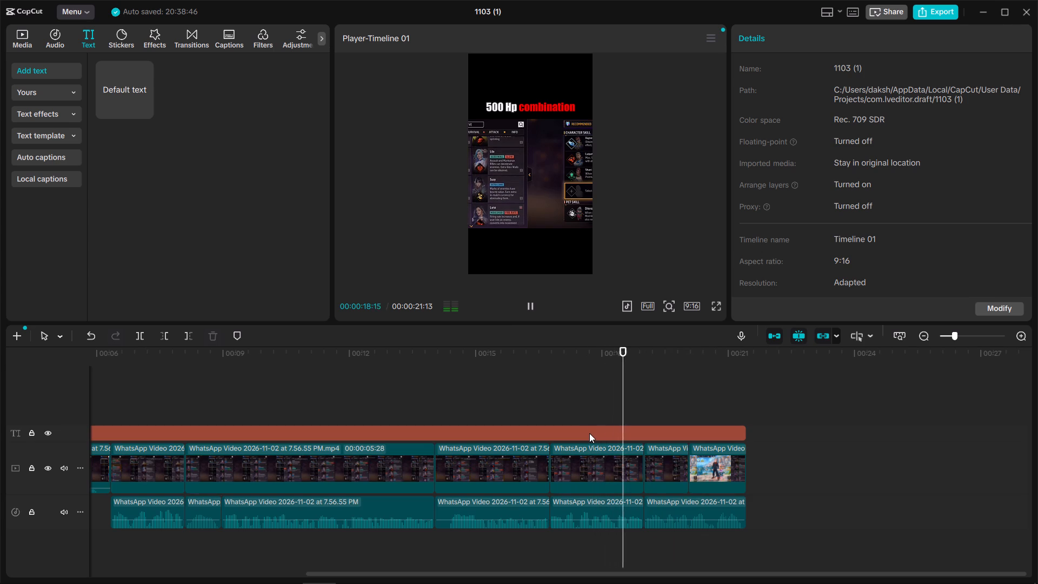
right_click(691, 423)
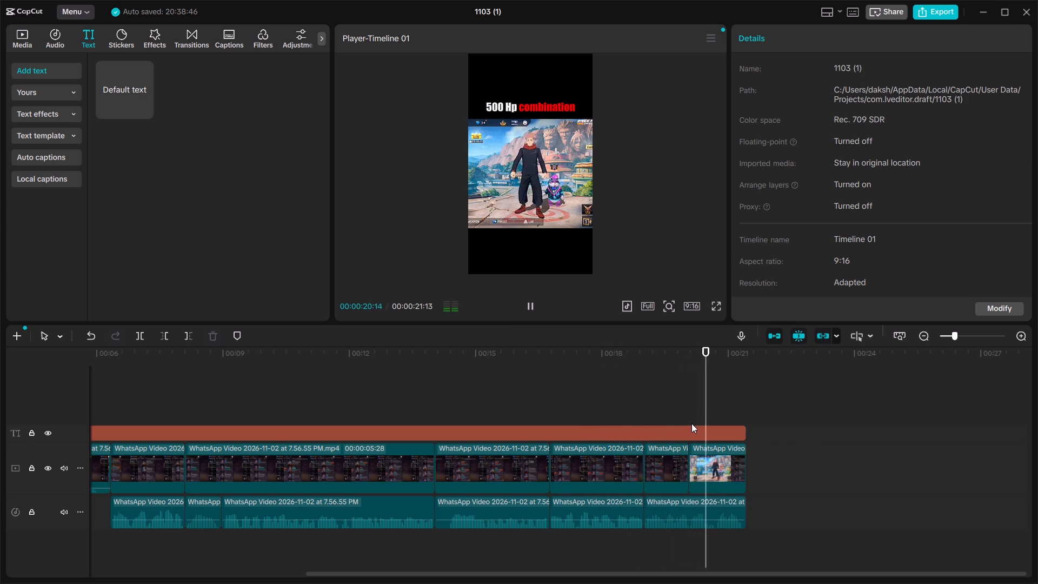
Play the edit from the beginning and move the "500 Hp combination" title higher in the black area above the footage.
click(691, 355)
drag(691, 355, 675, 385)
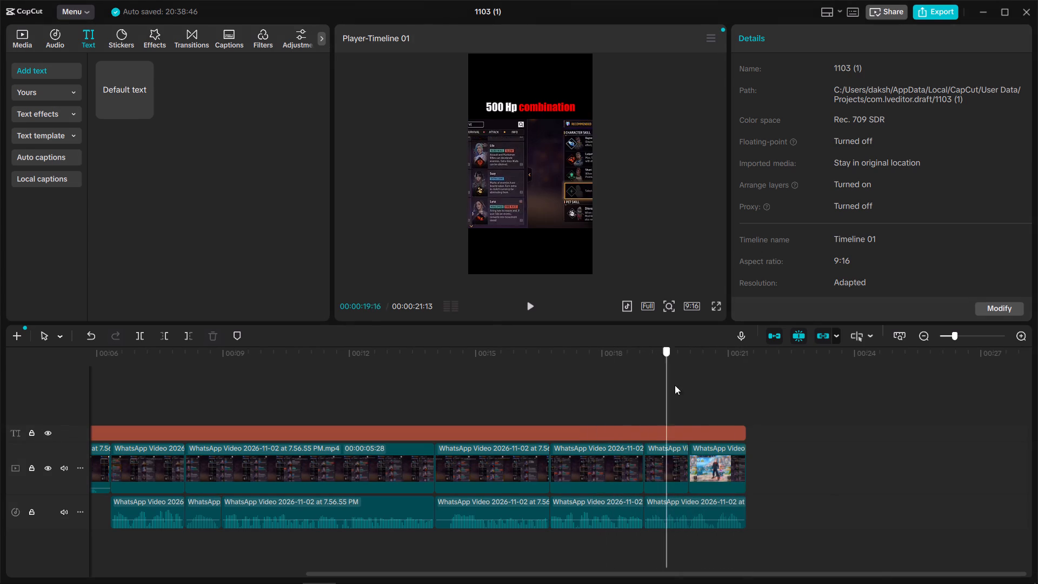
drag(675, 385, 0, 414)
key(space)
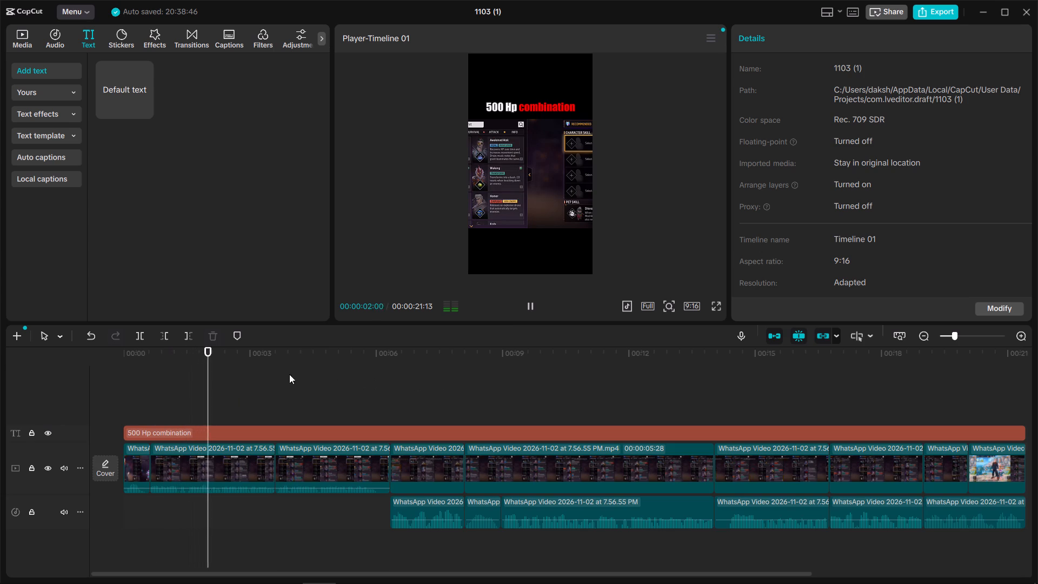
click(529, 108)
drag(529, 108, 530, 95)
Scrub through the edit to check the title placement and return to 00:00:00:00.
click(266, 397)
drag(266, 397, 391, 413)
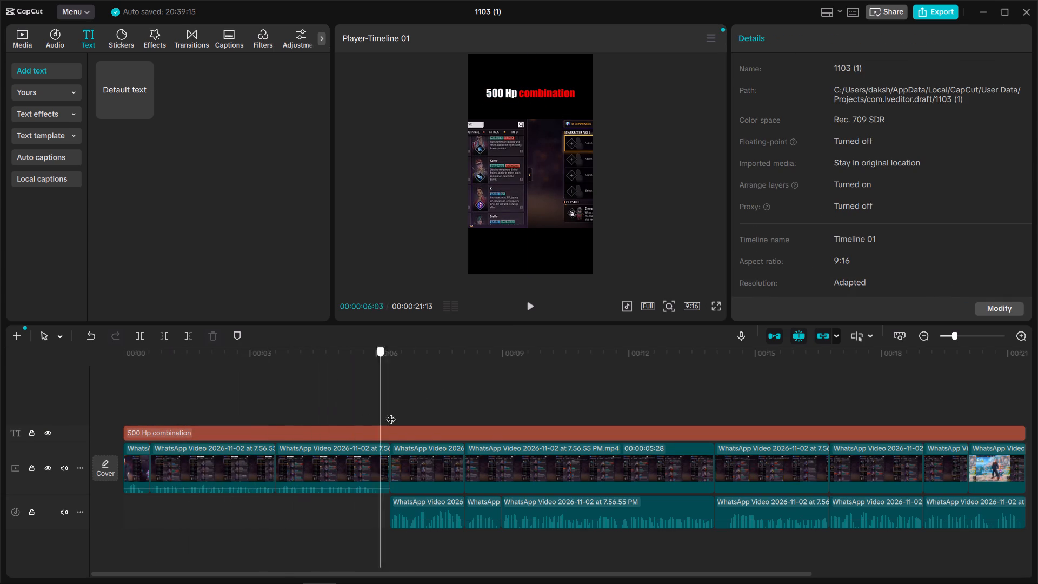
drag(391, 413, 555, 486)
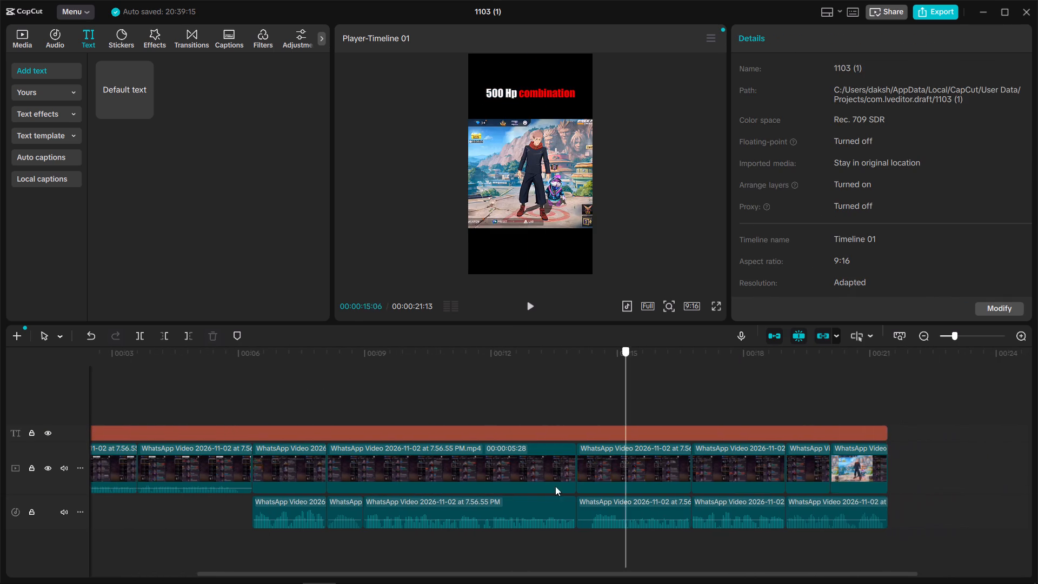
drag(555, 486, 0, 503)
drag(220, 390, 253, 400)
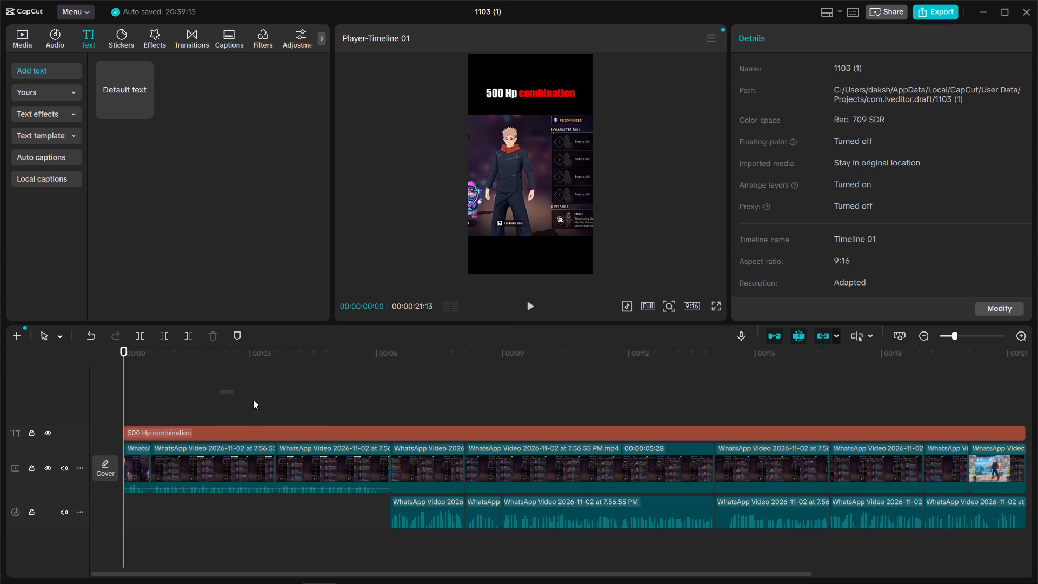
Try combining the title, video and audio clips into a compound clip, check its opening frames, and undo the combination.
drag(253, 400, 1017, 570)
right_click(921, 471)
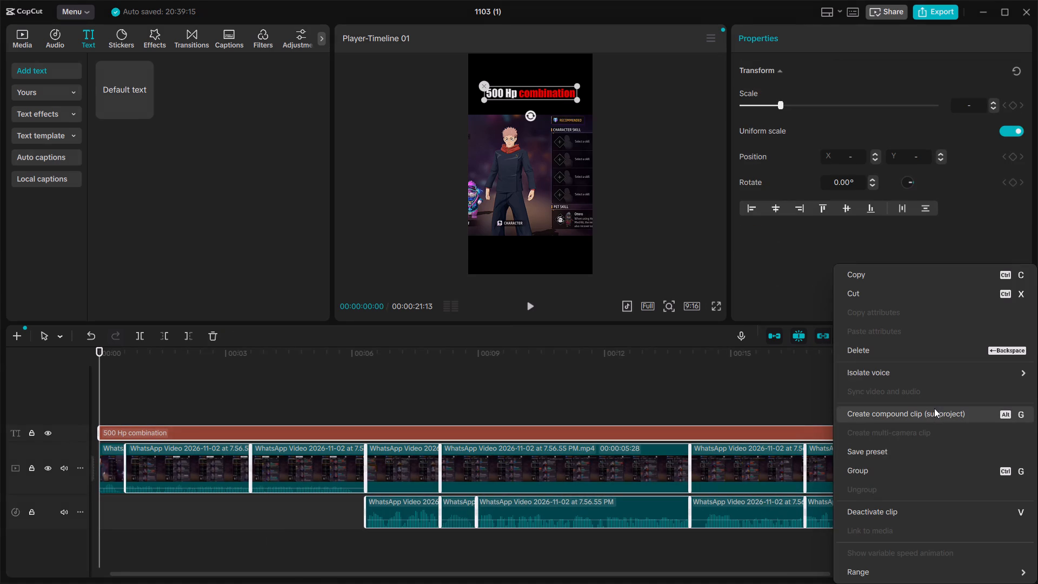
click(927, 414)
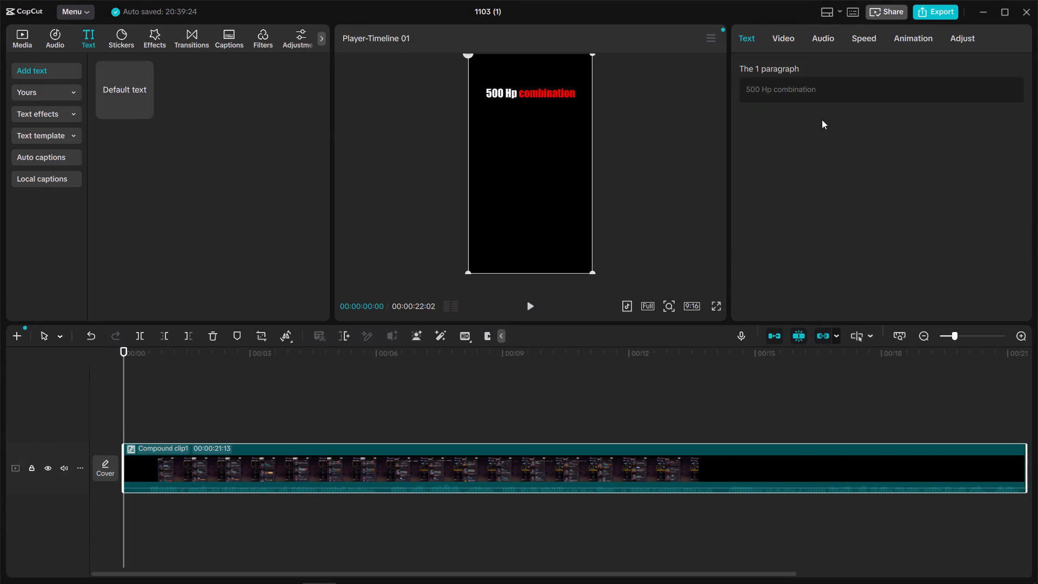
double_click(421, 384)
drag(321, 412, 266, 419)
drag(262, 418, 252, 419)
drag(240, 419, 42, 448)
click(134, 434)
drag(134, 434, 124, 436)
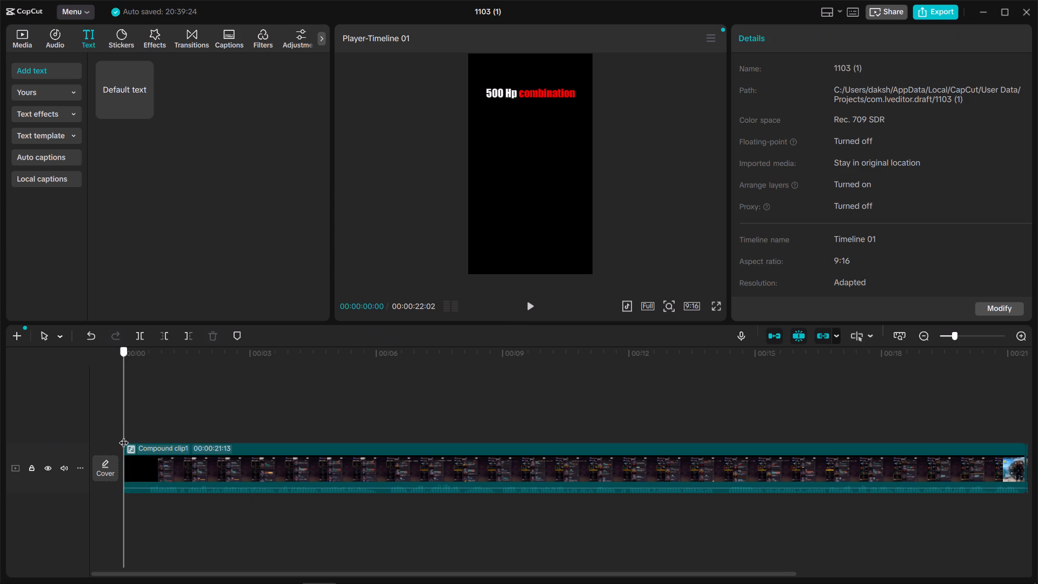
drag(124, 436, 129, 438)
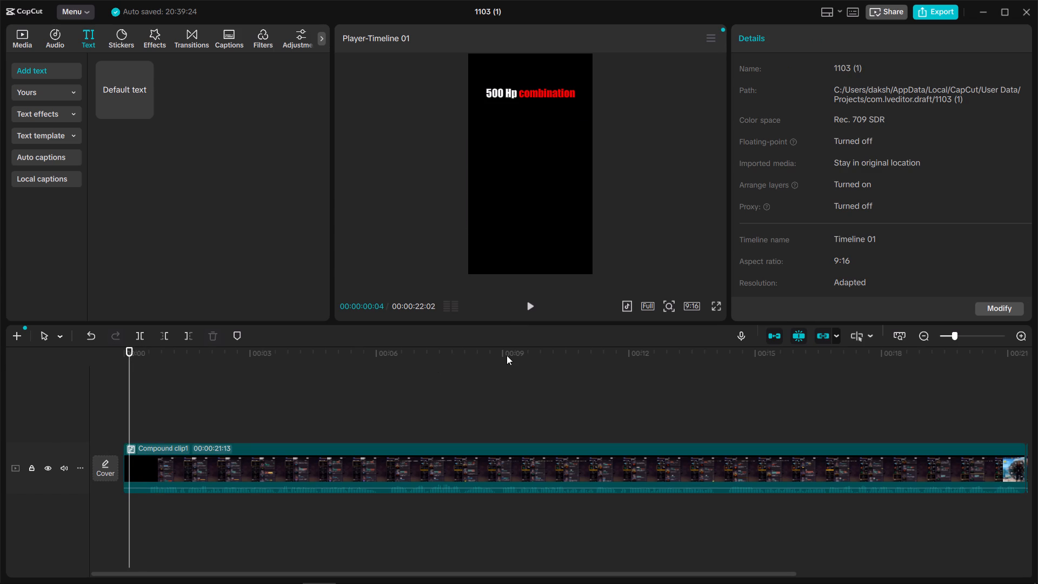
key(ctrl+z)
Combine all timeline clips, including the "500 Hp combination" title, into one compound clip and return to 00:00:00:00.
double_click(162, 401)
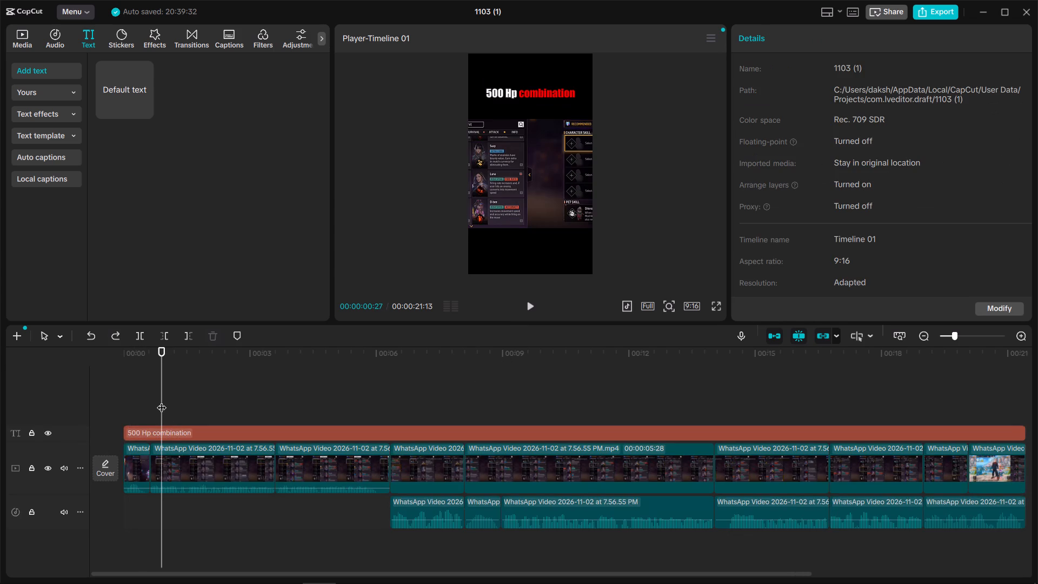
key(ctrl+a)
right_click(218, 473)
click(307, 414)
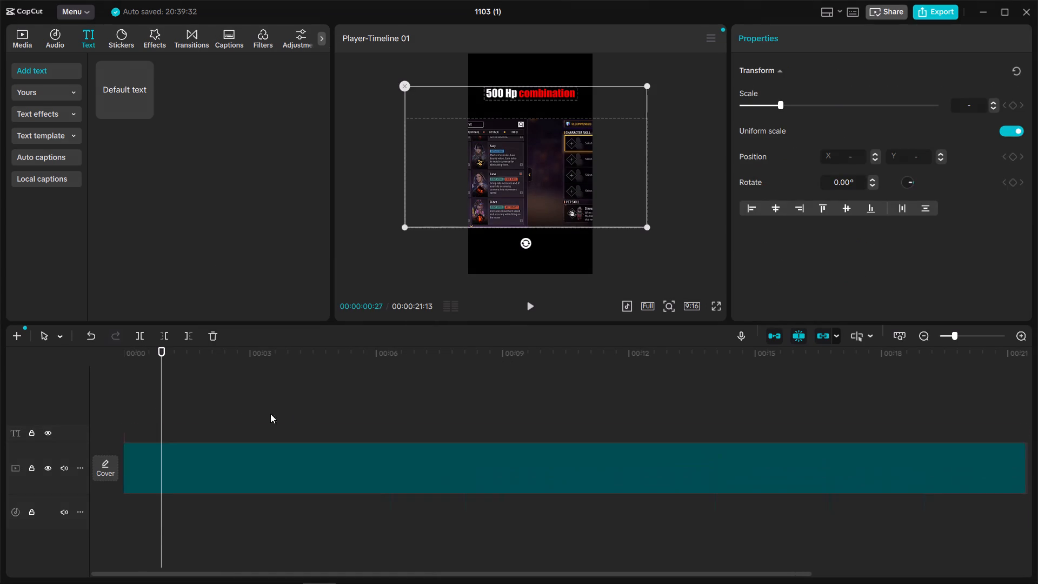
click(154, 399)
drag(154, 399, 105, 414)
Adjust the compound clip's picture by setting Sharpen to 20 and Clarity to 10.
click(219, 468)
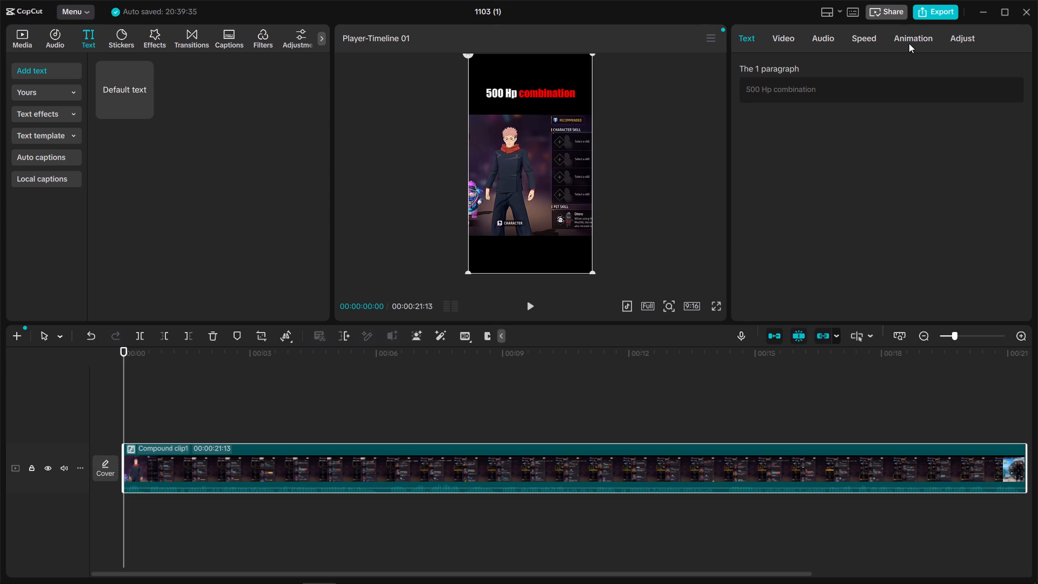
click(909, 43)
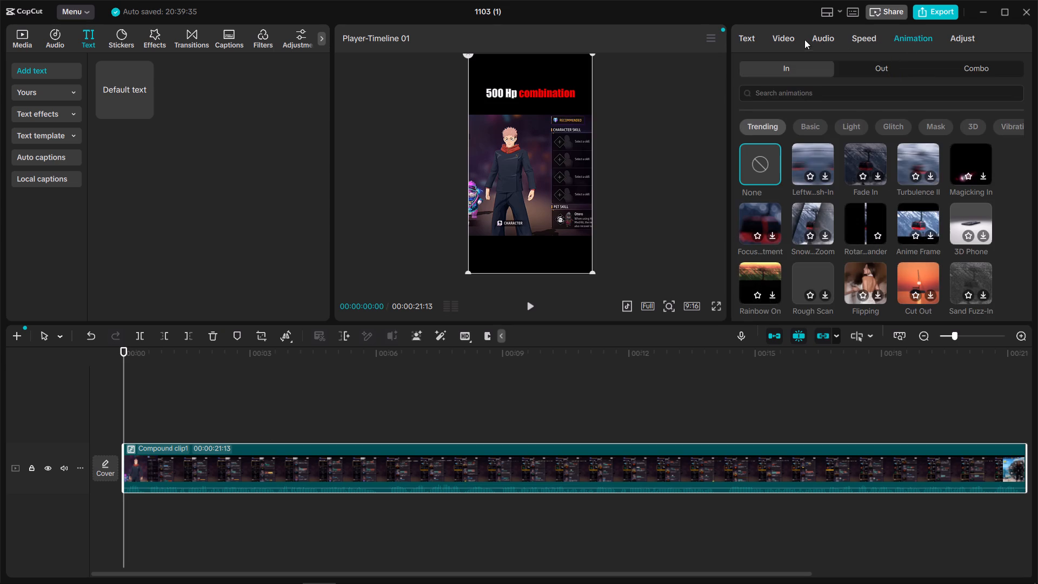
click(760, 34)
click(790, 39)
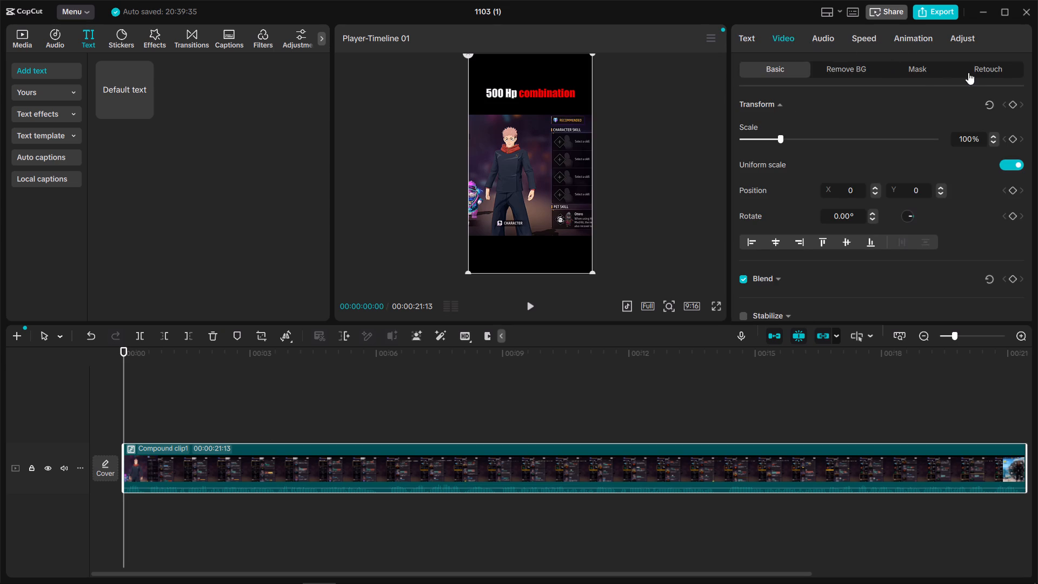
click(972, 39)
scroll(770, 241, down, 3)
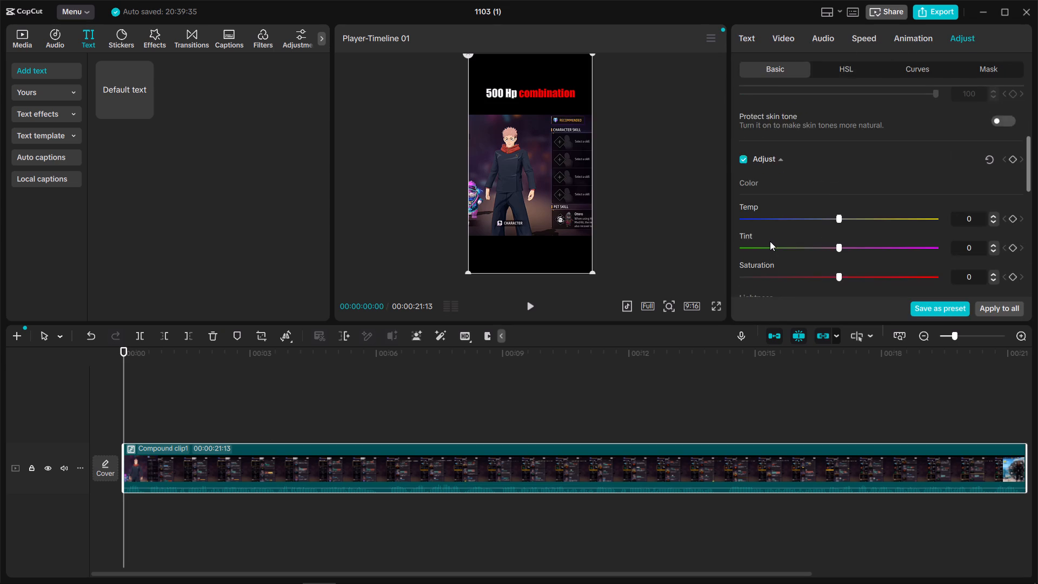
scroll(770, 241, down, 5)
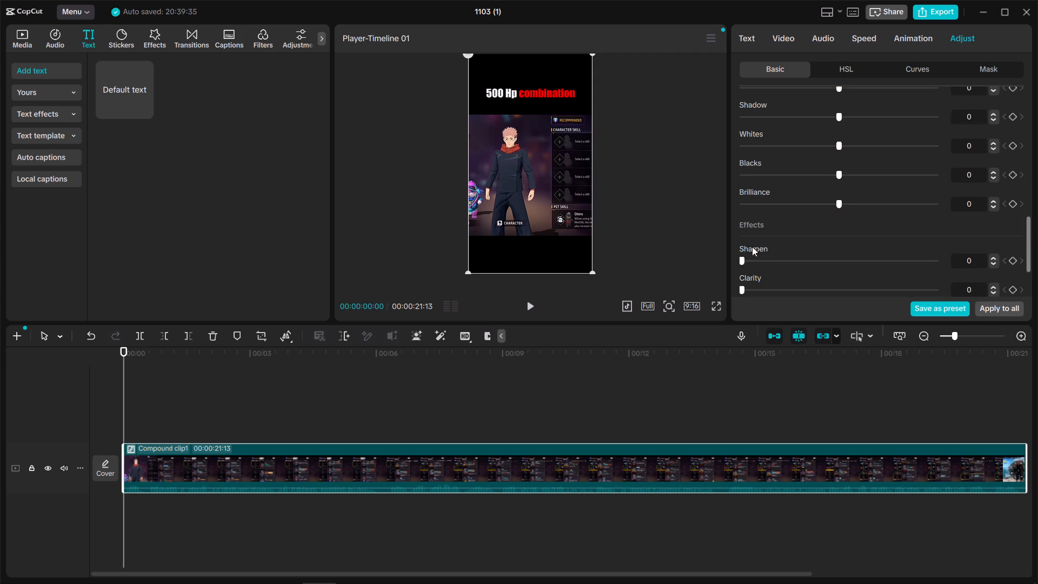
drag(742, 260, 788, 261)
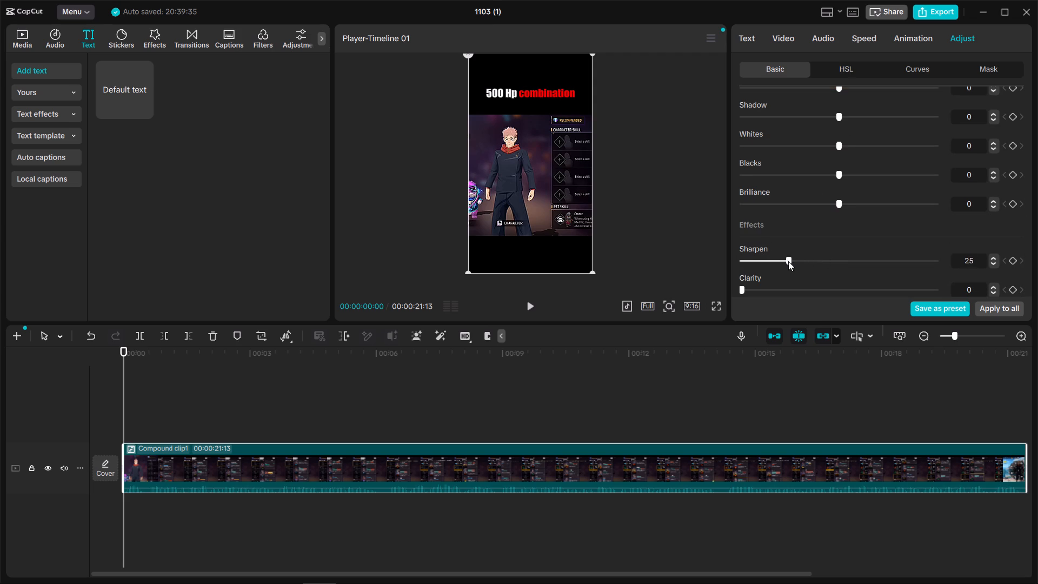
drag(788, 261, 783, 261)
drag(783, 261, 781, 261)
drag(742, 286, 763, 290)
drag(763, 290, 758, 290)
Preview the adjusted compound clip at full screen and scrub through the whole edit to check the picture quality.
click(717, 304)
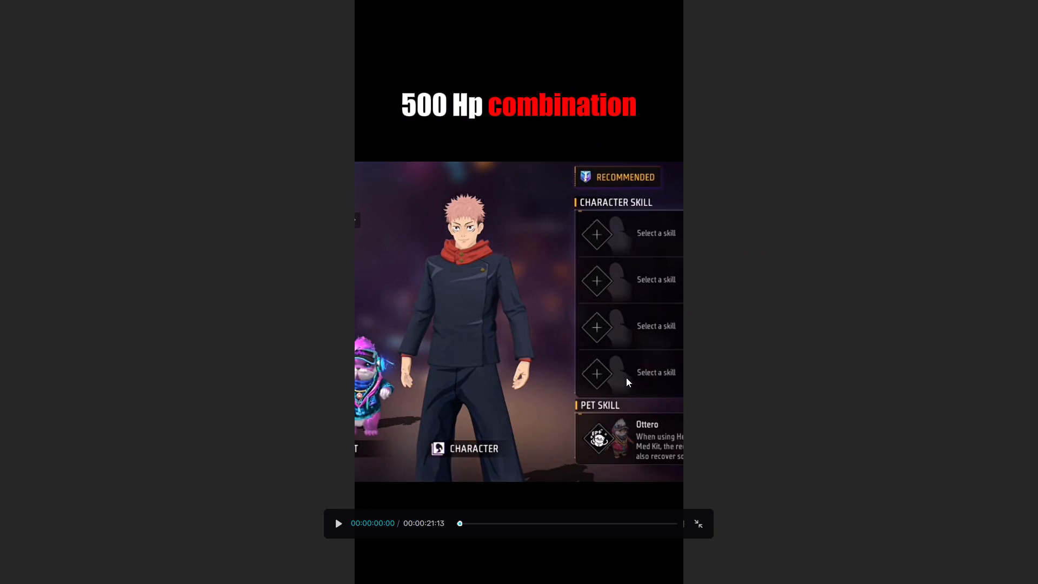
key(space)
key(Escape)
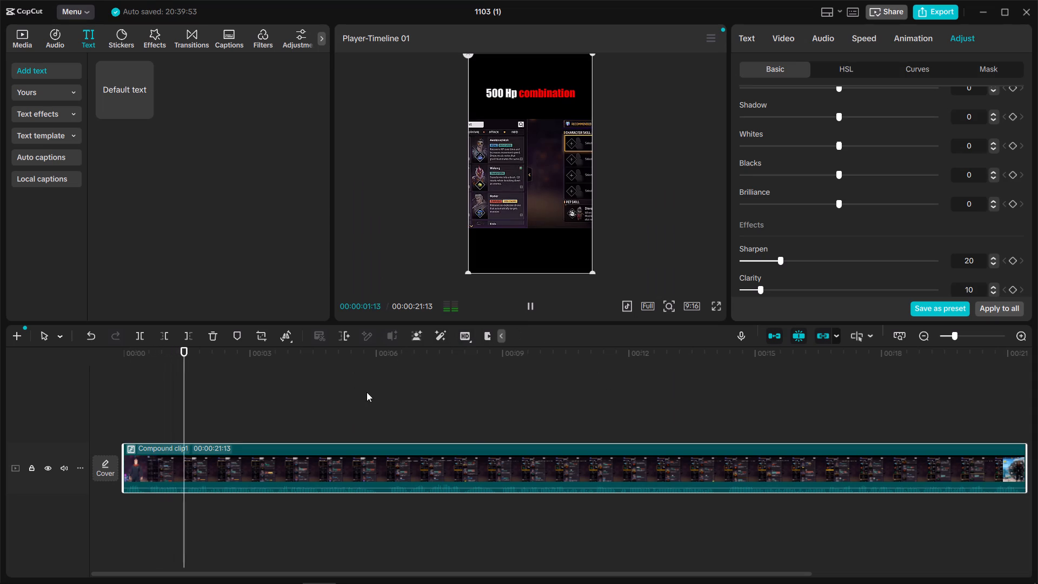
click(359, 393)
drag(359, 393, 292, 409)
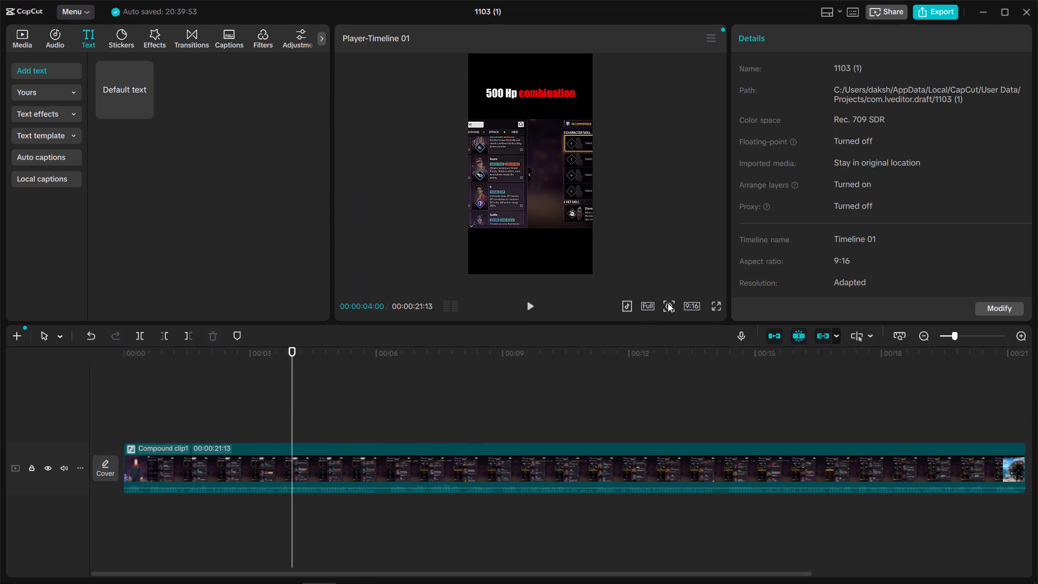
click(714, 306)
key(space)
key(Escape)
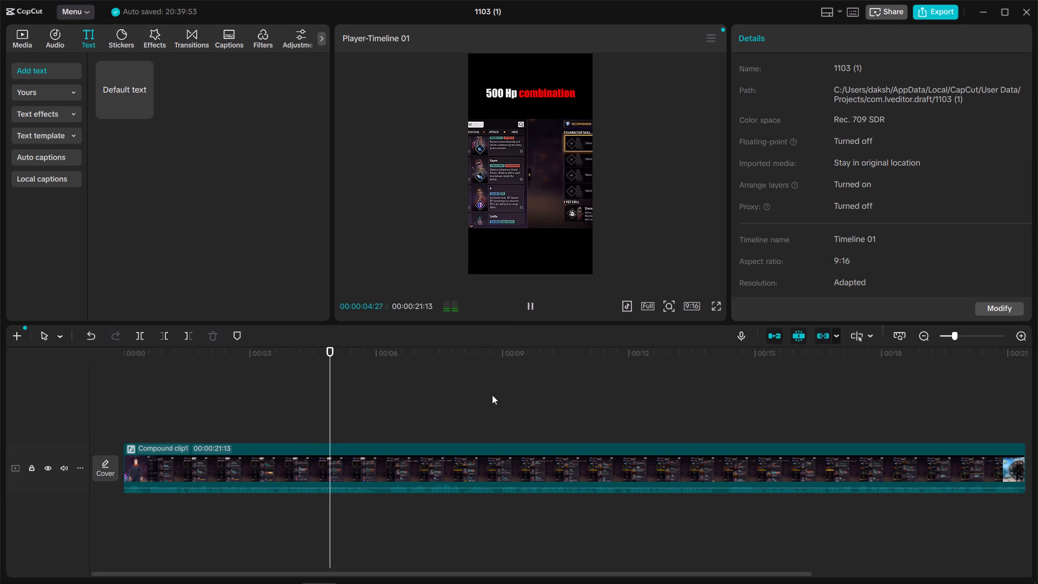
click(398, 402)
drag(398, 402, 571, 398)
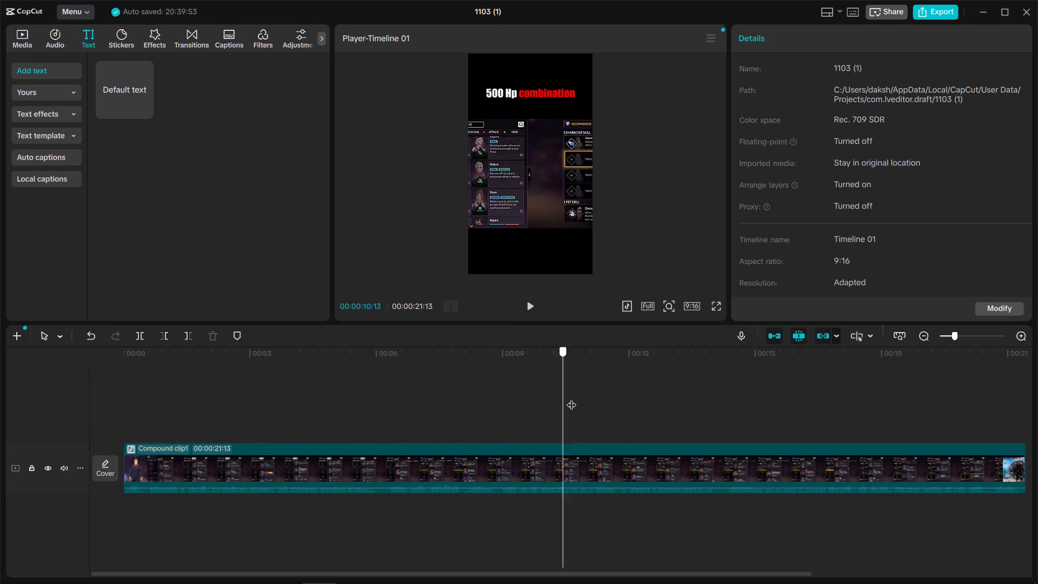
drag(571, 398, 818, 398)
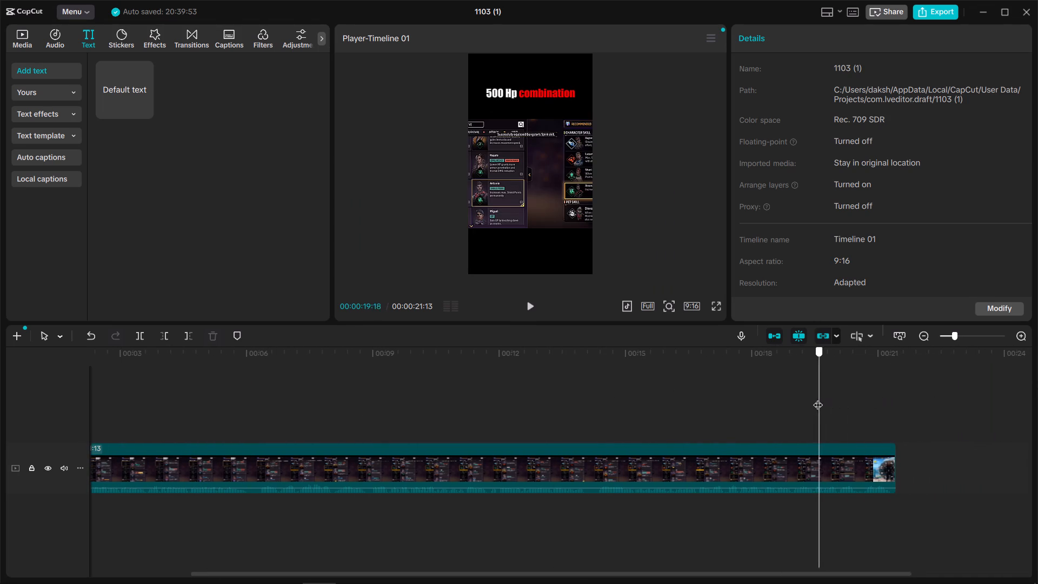
drag(818, 398, 817, 398)
drag(601, 399, 593, 399)
drag(593, 399, 20, 446)
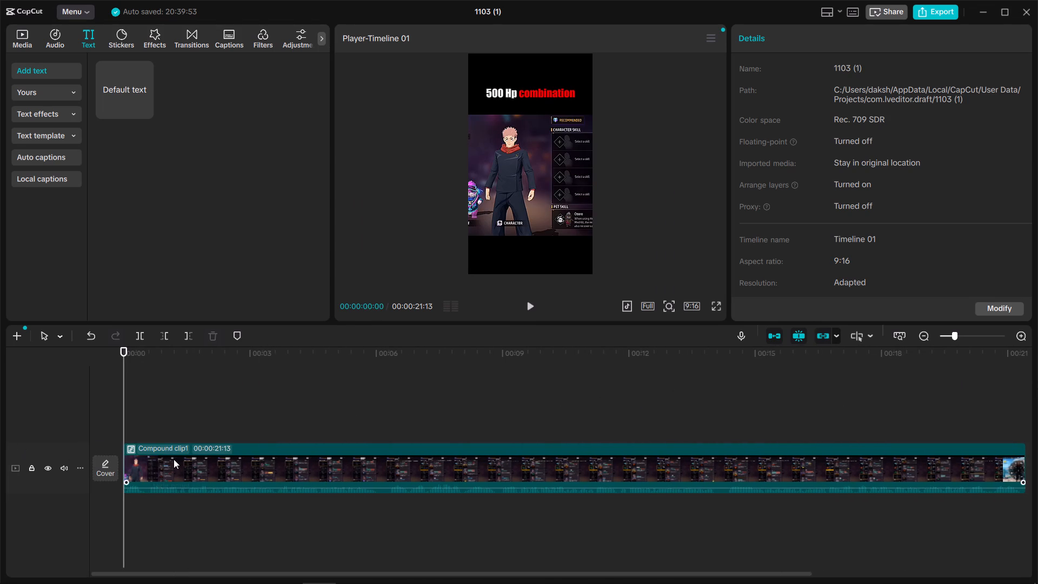
Inside the compound clip, shrink the "500 Hp combination" title slightly, move it lower toward the footage, and return to the main timeline.
click(175, 459)
click(538, 92)
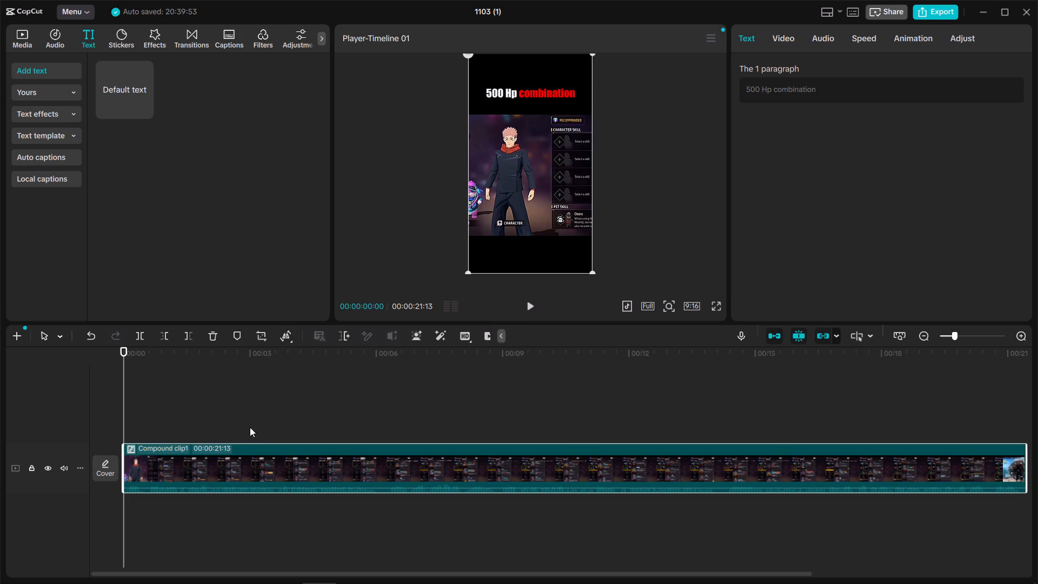
click(211, 426)
drag(211, 426, 176, 442)
double_click(221, 453)
click(203, 432)
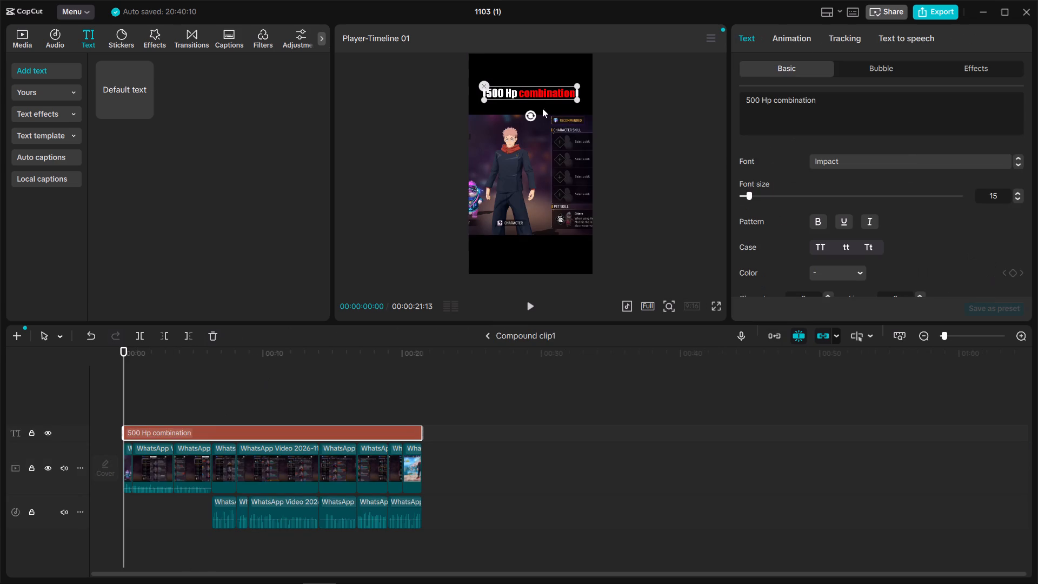
drag(482, 97, 489, 96)
drag(508, 92, 508, 100)
drag(517, 91, 517, 101)
click(243, 412)
drag(243, 412, 178, 422)
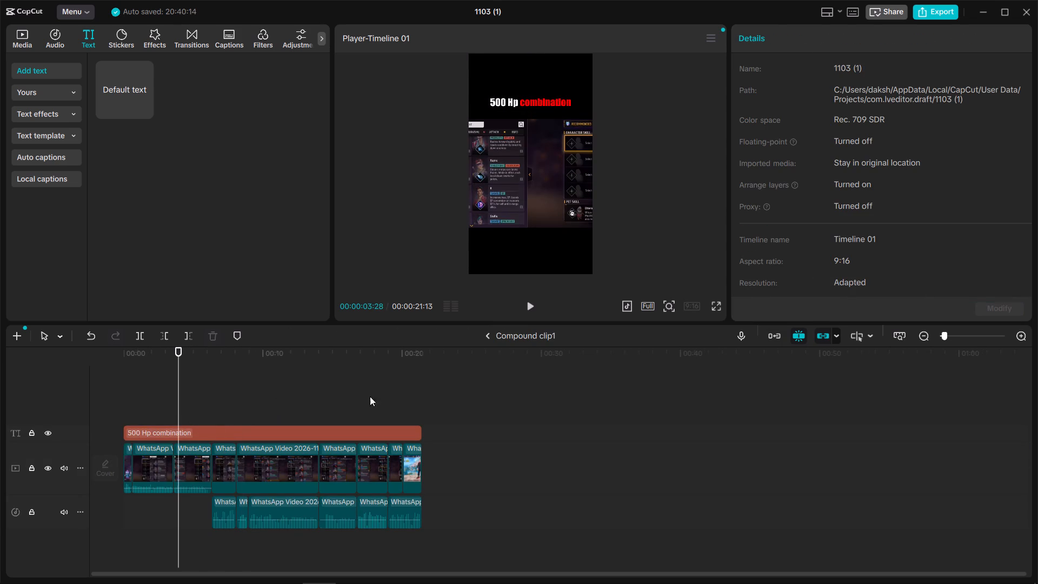
click(489, 341)
Scrub through the compound clip to check the title's new size and placement, ending at 00:00:00:00.
click(288, 381)
drag(288, 381, 134, 426)
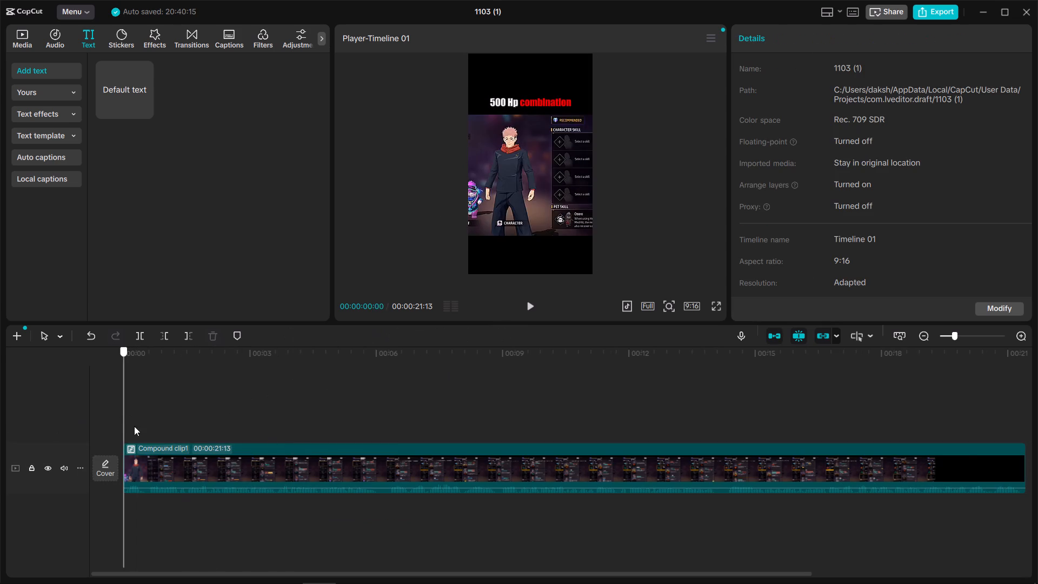
drag(134, 426, 181, 445)
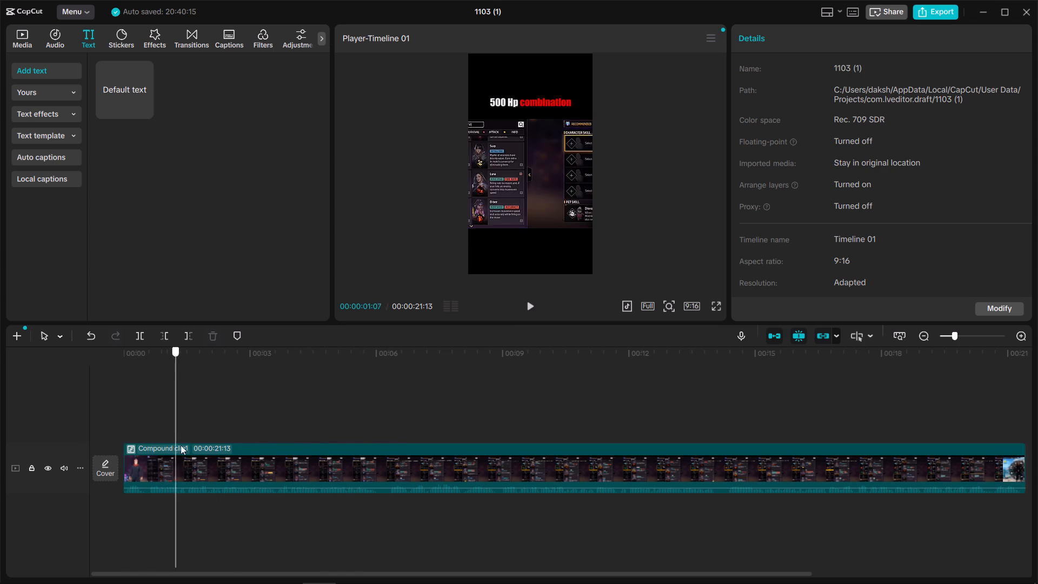
drag(181, 445, 954, 445)
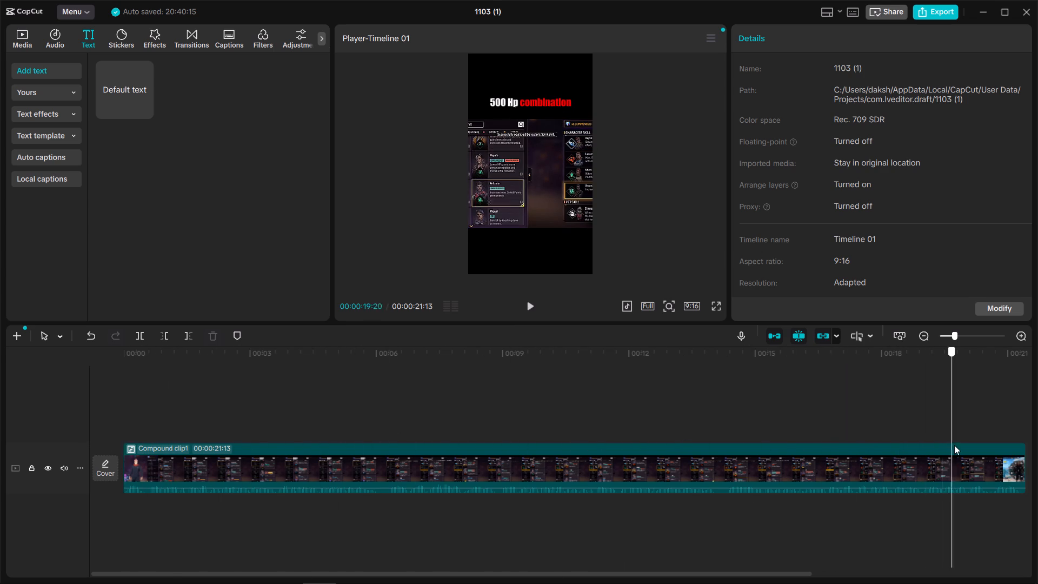
drag(954, 445, 29, 483)
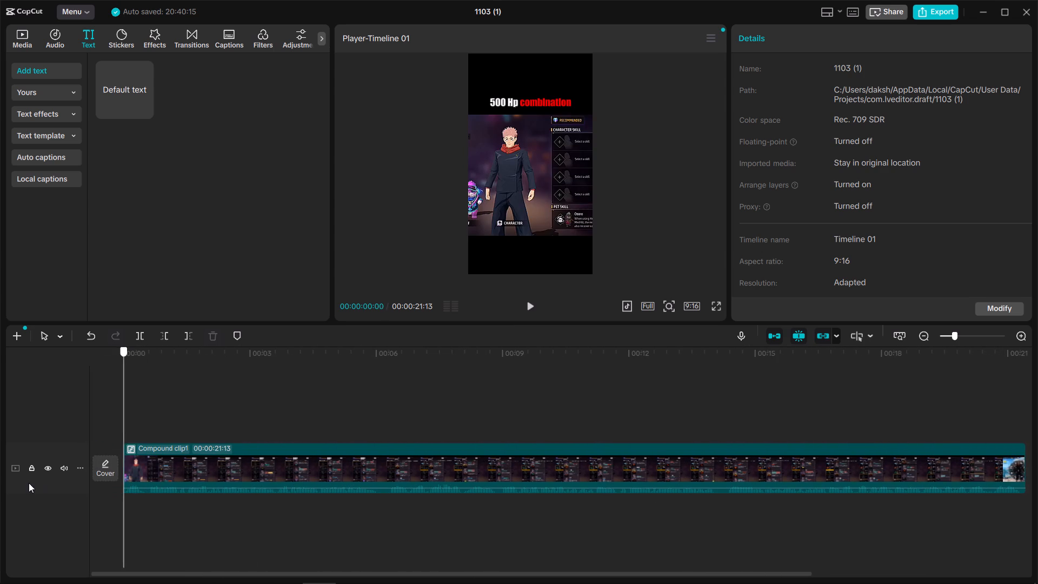
drag(29, 483, 67, 469)
drag(67, 469, 85, 468)
Open the export settings for the finished edit and select the export name for editing.
click(942, 15)
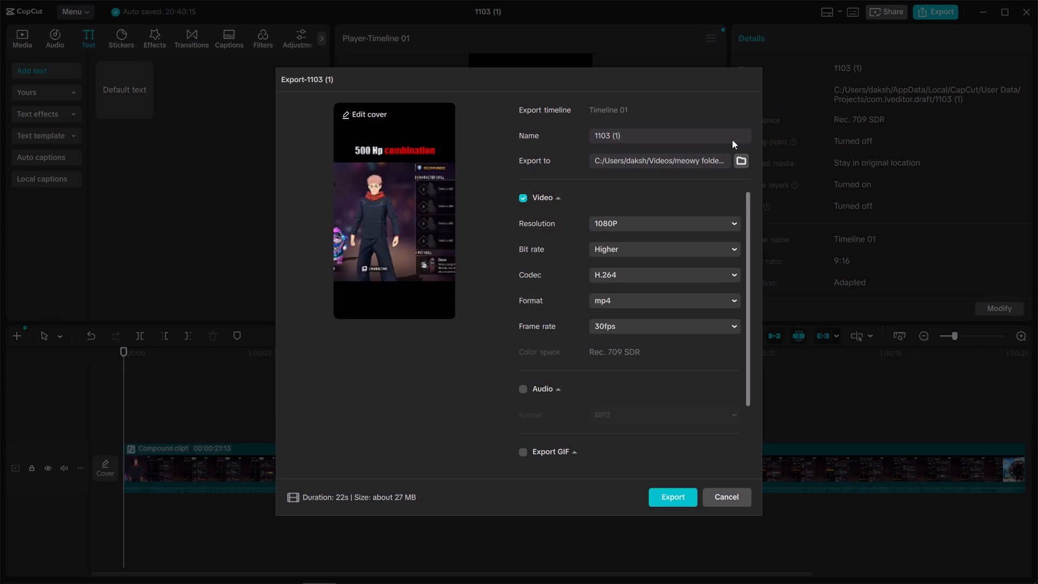
drag(629, 138, 592, 140)
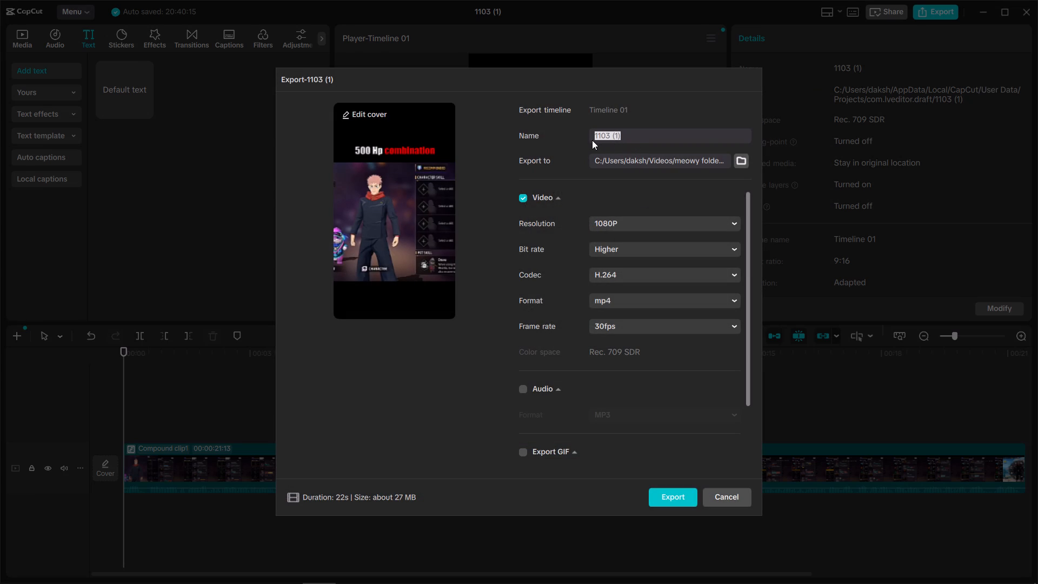
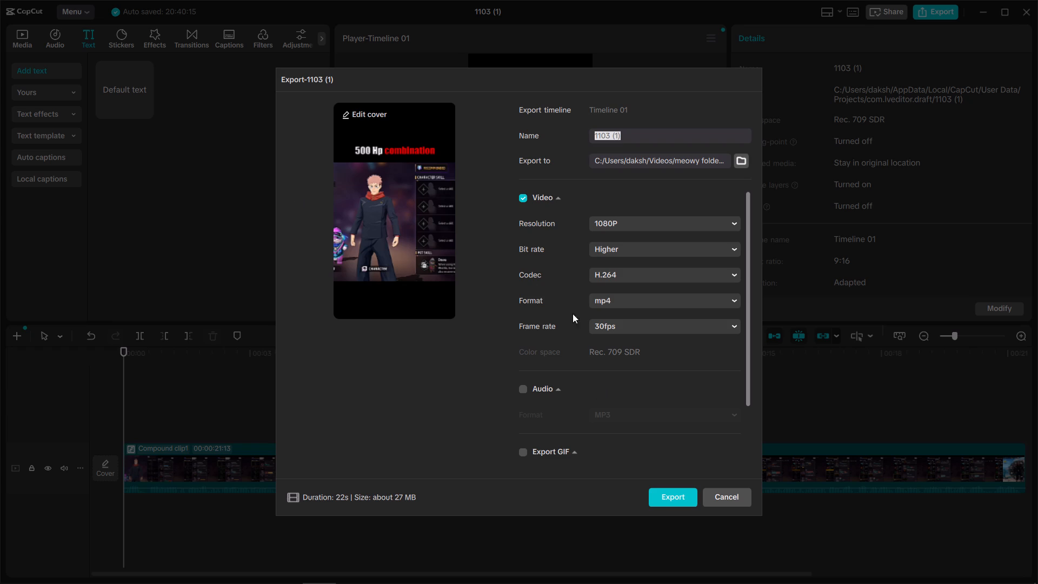
Name the export file 11.
click(591, 185)
drag(628, 138, 599, 132)
drag(599, 132, 590, 132)
key(BackSpace)
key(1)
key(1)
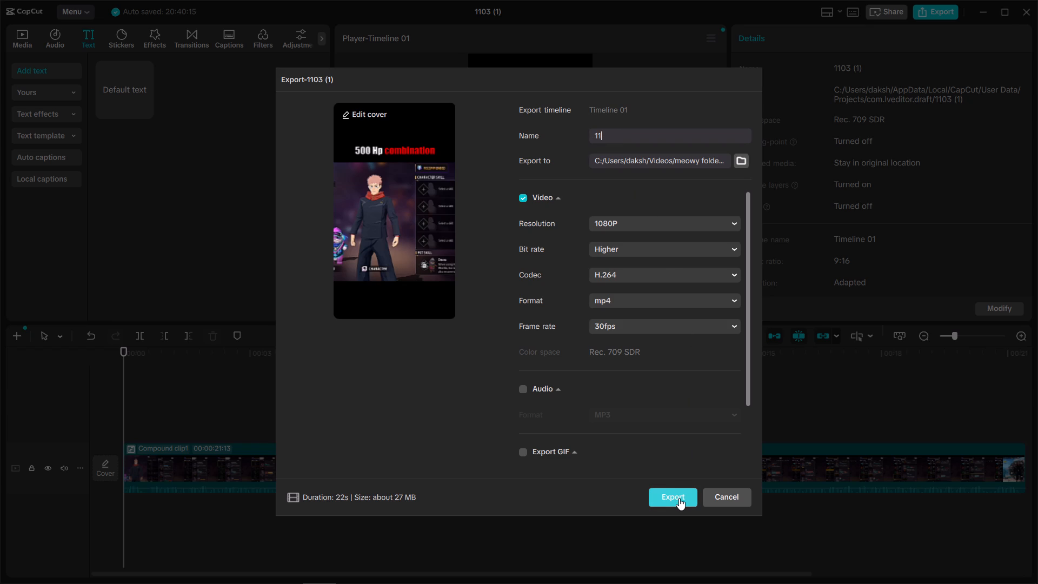
Set the export destination to the Downloads folder.
click(742, 155)
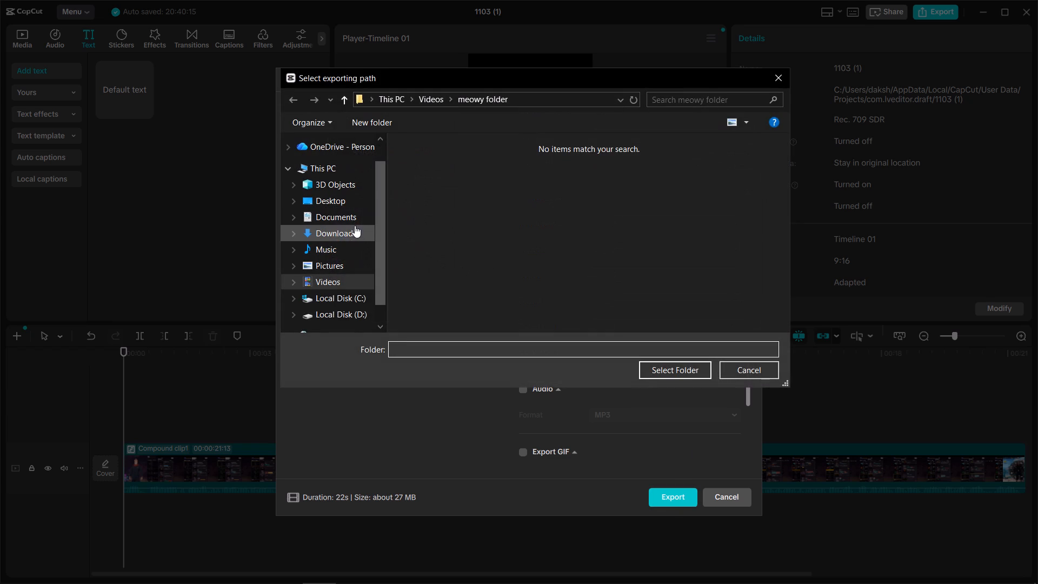
click(354, 225)
click(682, 380)
click(677, 366)
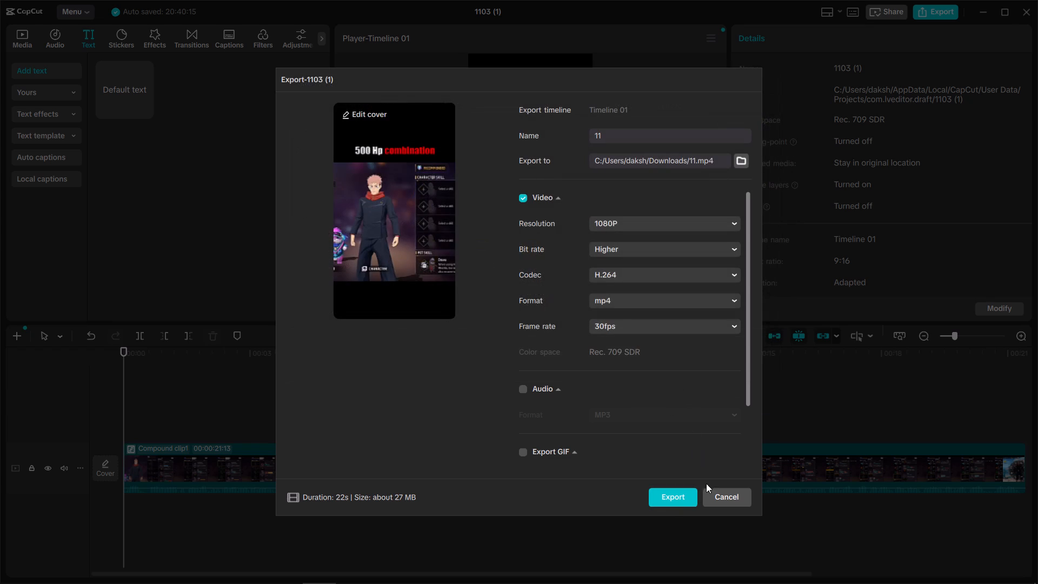
Export the video with the current settings and dismiss the sharing options once it is saved.
click(684, 494)
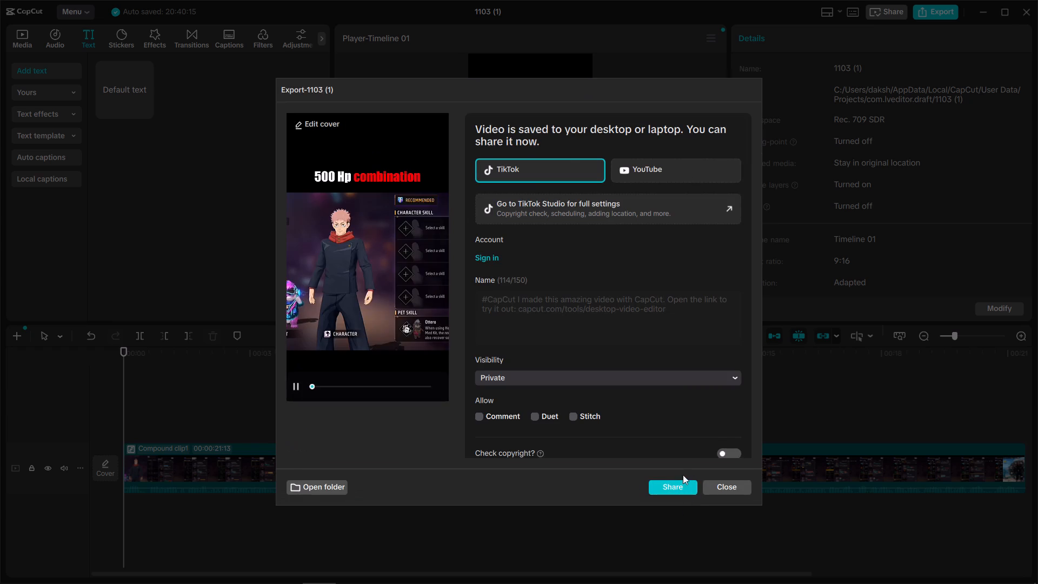
click(714, 483)
Place the playhead at 00:00:00:25 and browse the trending caption templates.
double_click(159, 424)
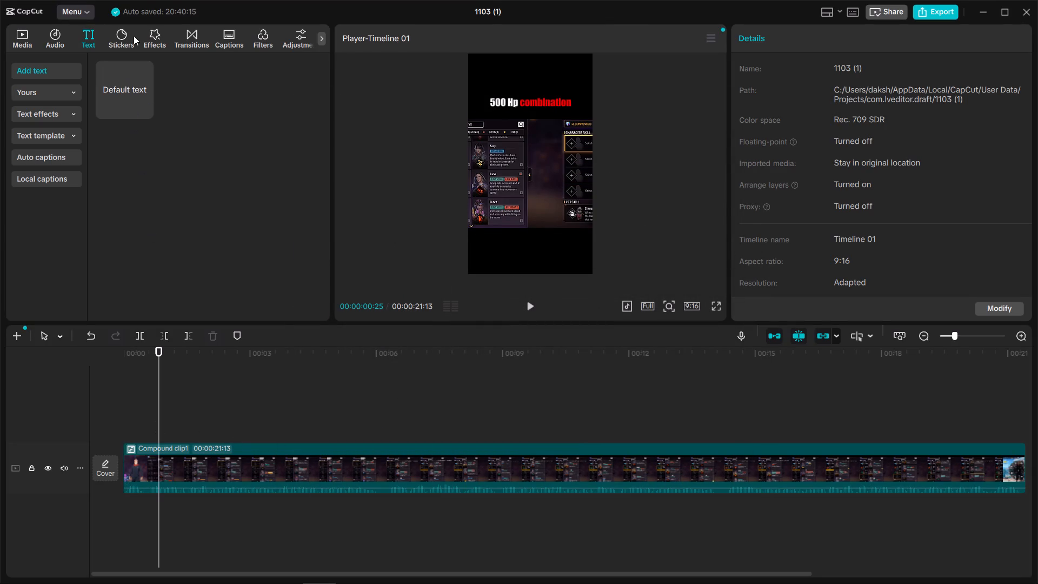
click(234, 34)
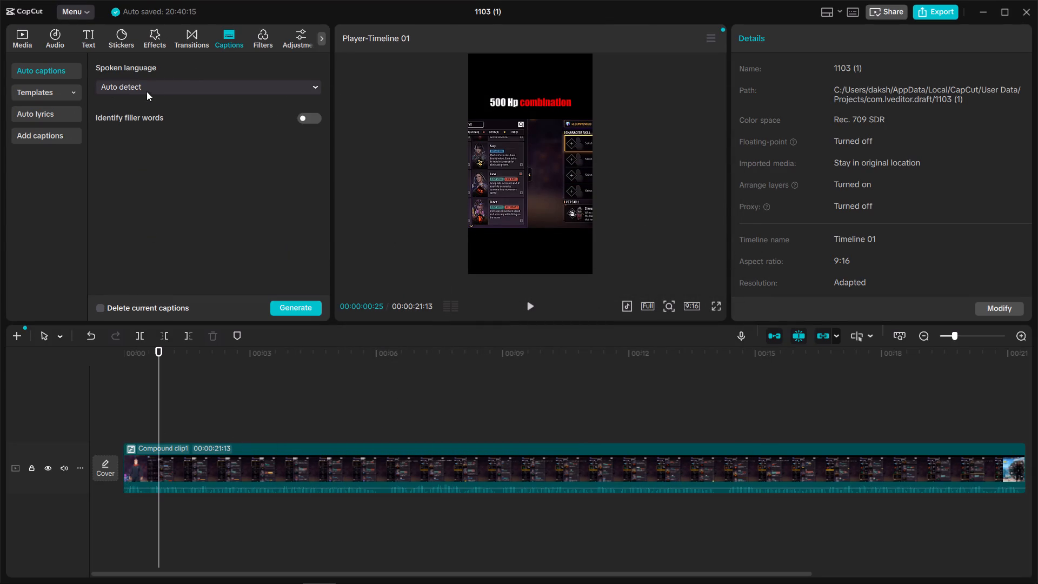
click(178, 92)
click(172, 77)
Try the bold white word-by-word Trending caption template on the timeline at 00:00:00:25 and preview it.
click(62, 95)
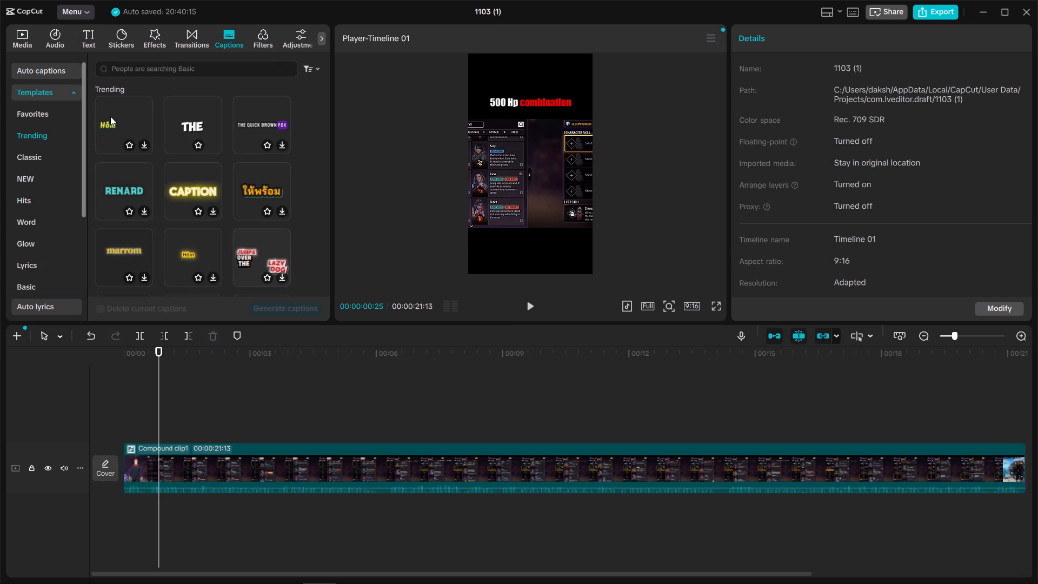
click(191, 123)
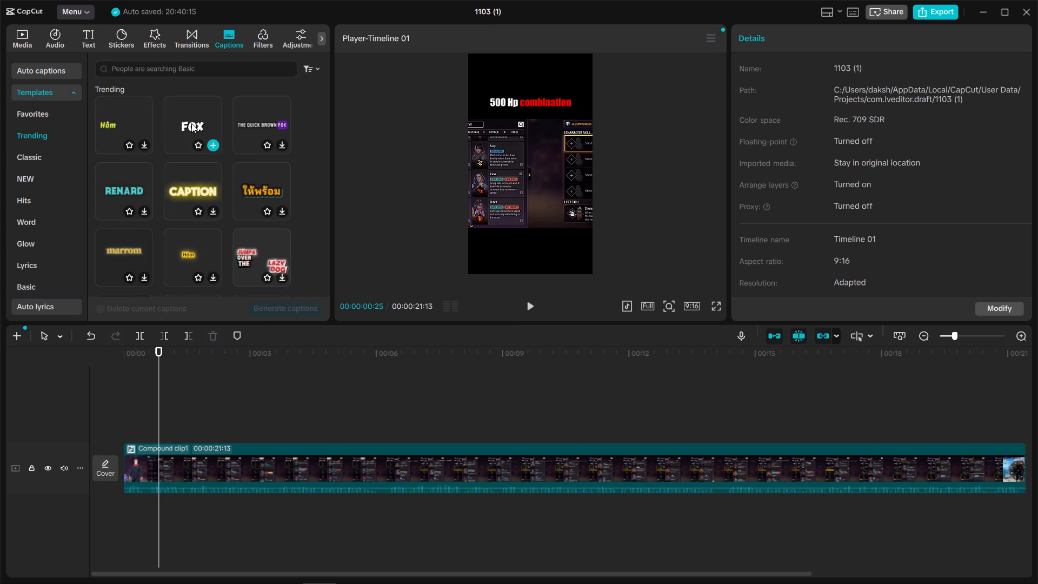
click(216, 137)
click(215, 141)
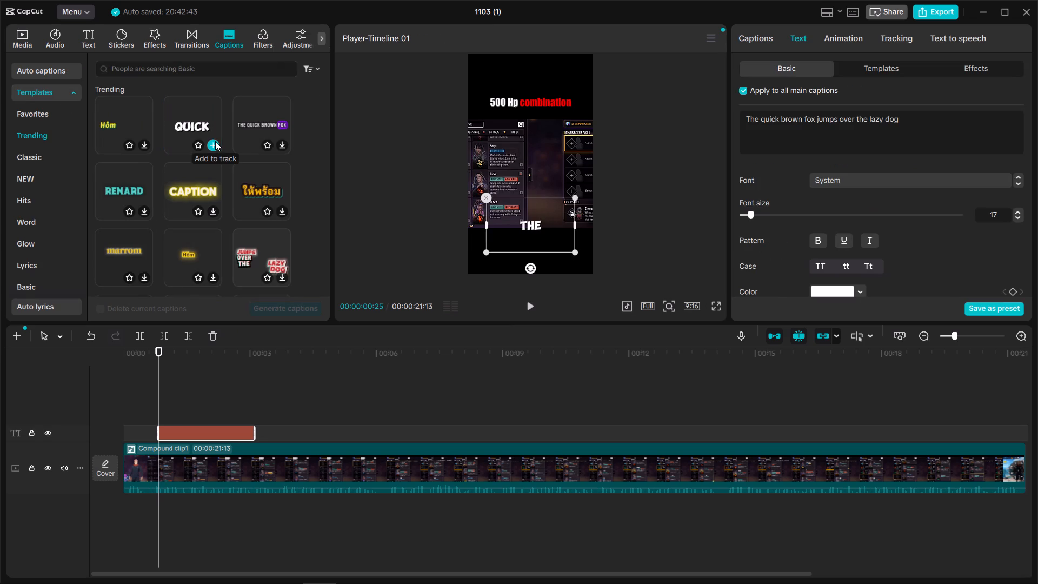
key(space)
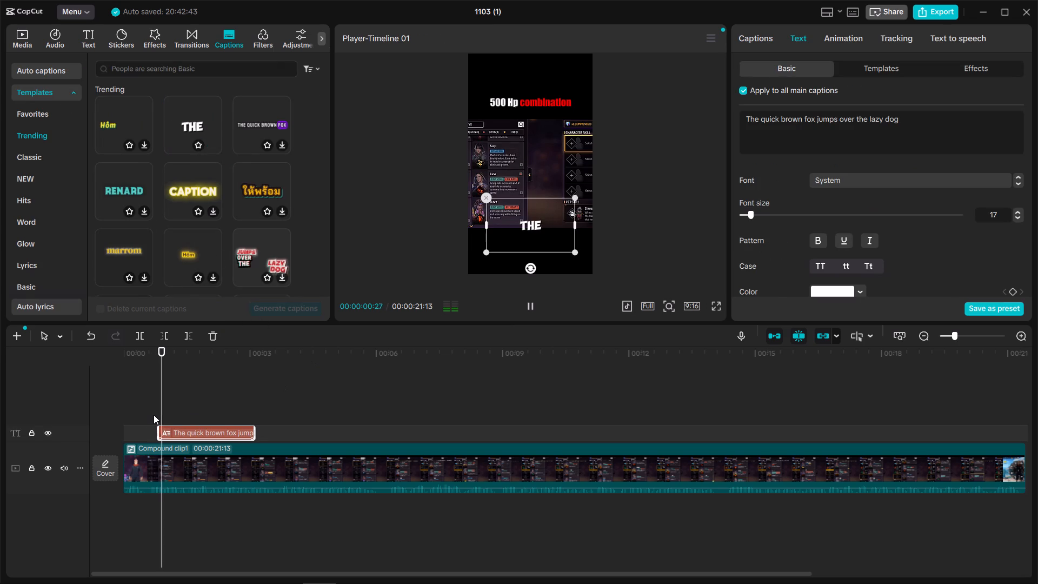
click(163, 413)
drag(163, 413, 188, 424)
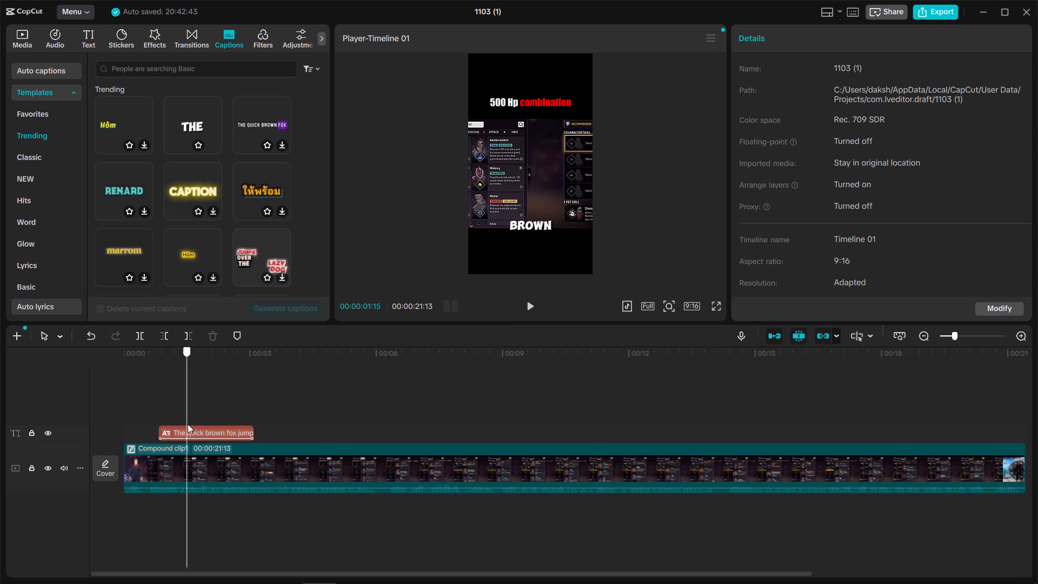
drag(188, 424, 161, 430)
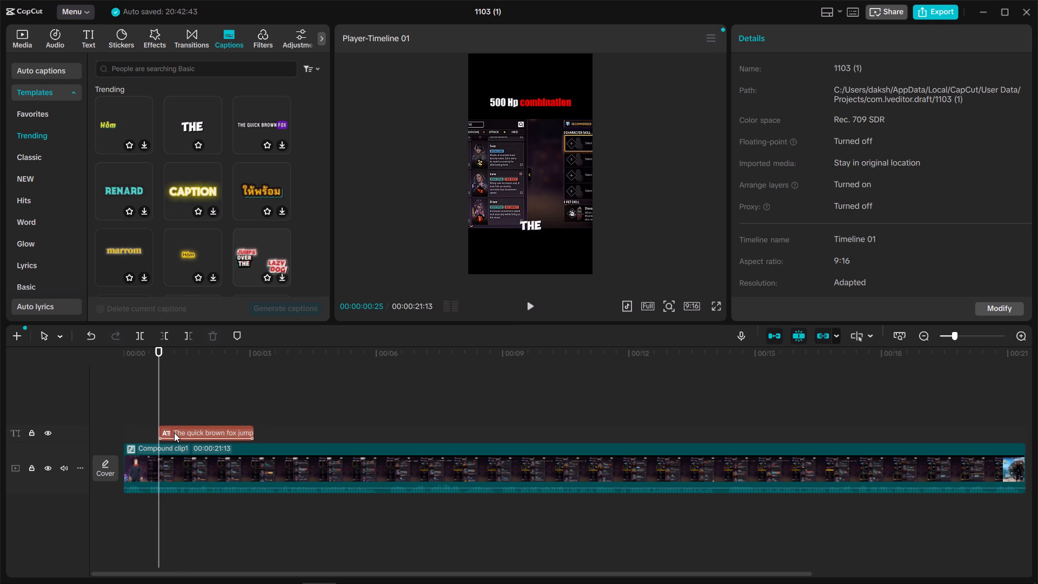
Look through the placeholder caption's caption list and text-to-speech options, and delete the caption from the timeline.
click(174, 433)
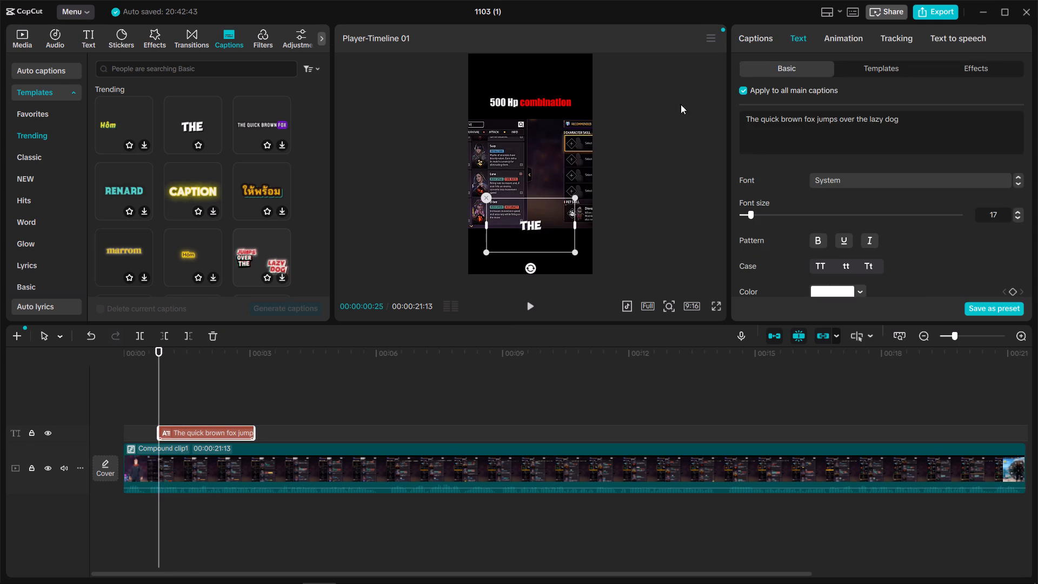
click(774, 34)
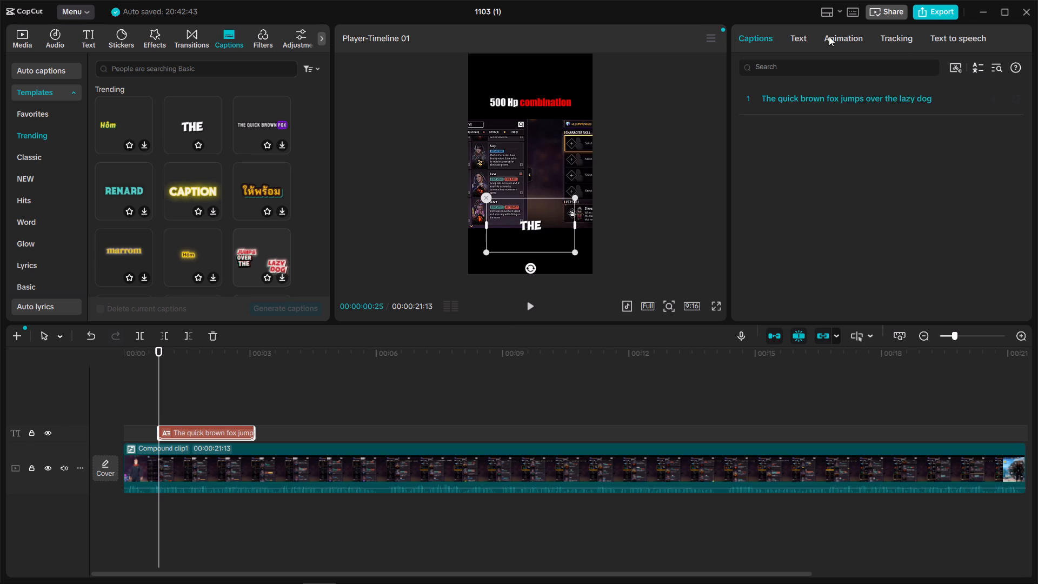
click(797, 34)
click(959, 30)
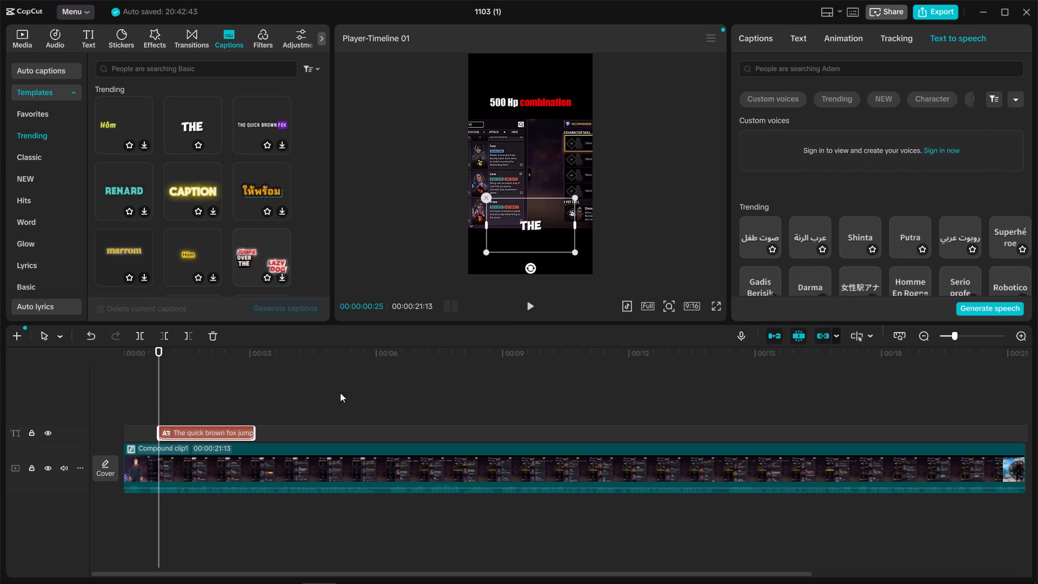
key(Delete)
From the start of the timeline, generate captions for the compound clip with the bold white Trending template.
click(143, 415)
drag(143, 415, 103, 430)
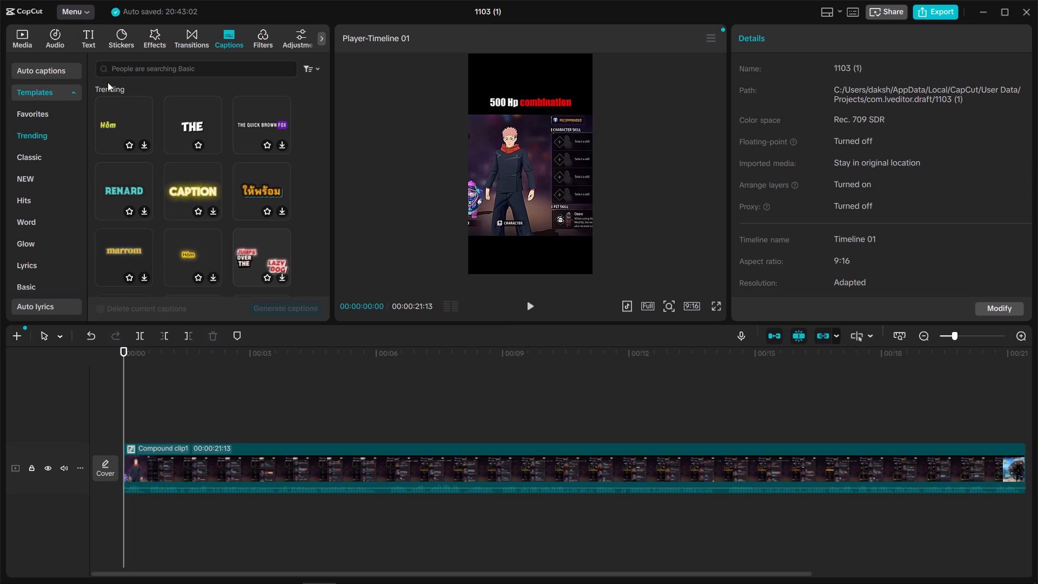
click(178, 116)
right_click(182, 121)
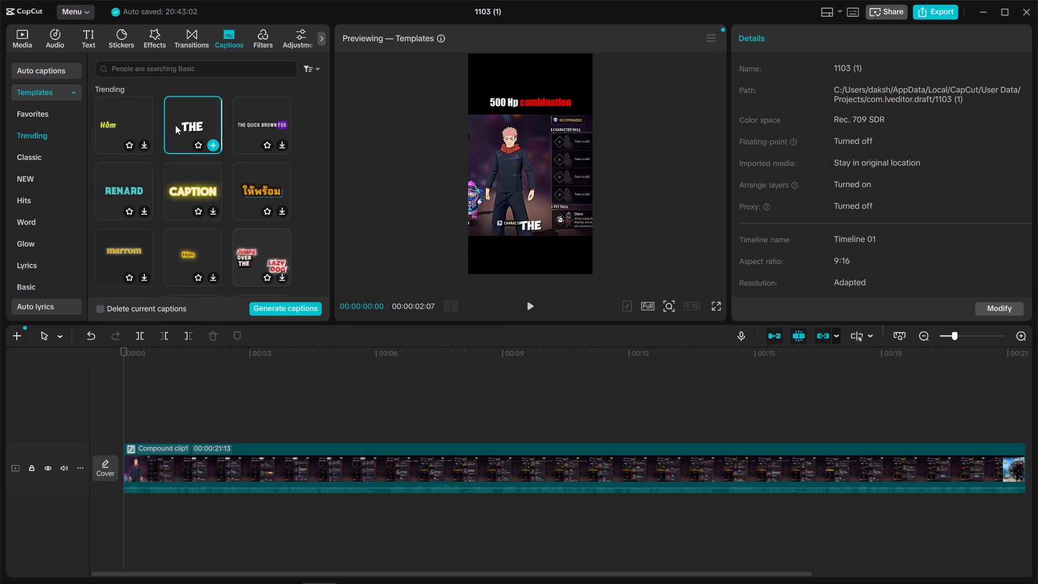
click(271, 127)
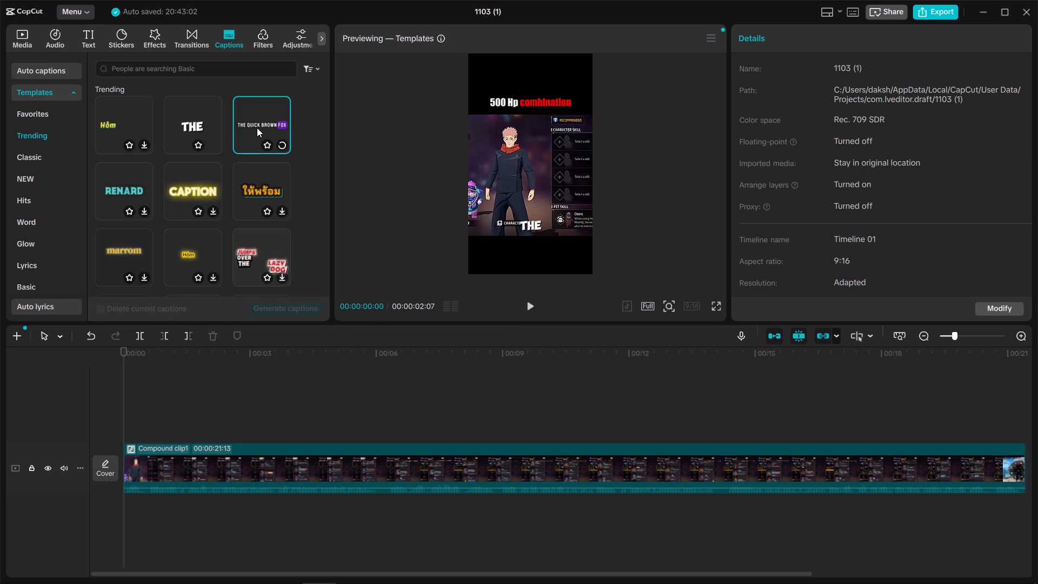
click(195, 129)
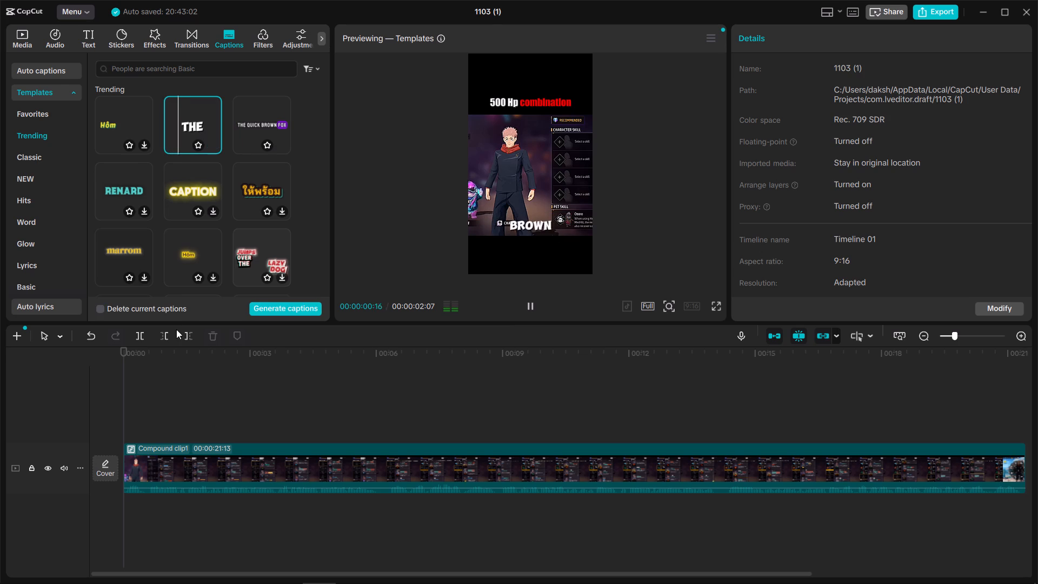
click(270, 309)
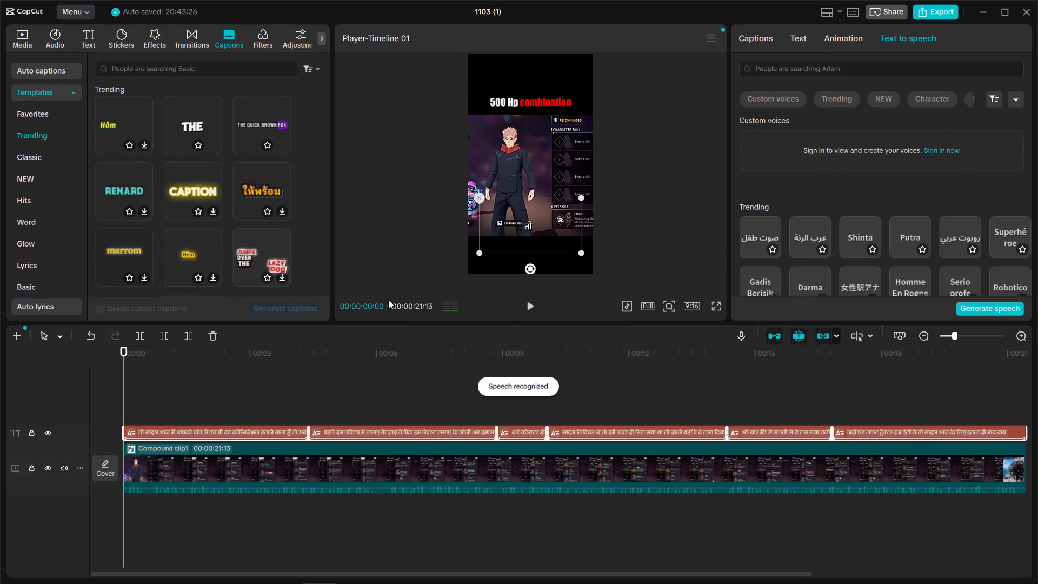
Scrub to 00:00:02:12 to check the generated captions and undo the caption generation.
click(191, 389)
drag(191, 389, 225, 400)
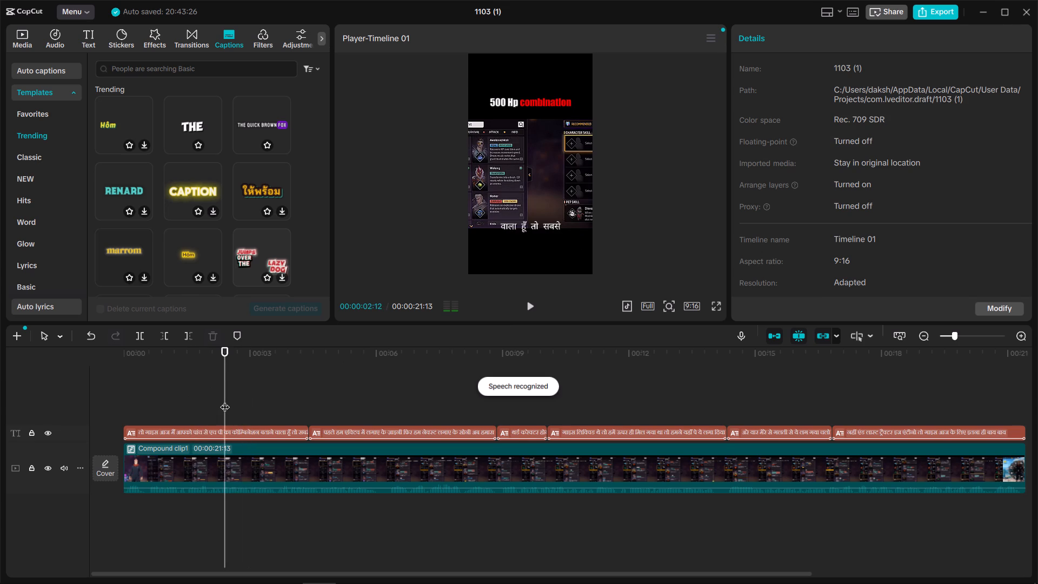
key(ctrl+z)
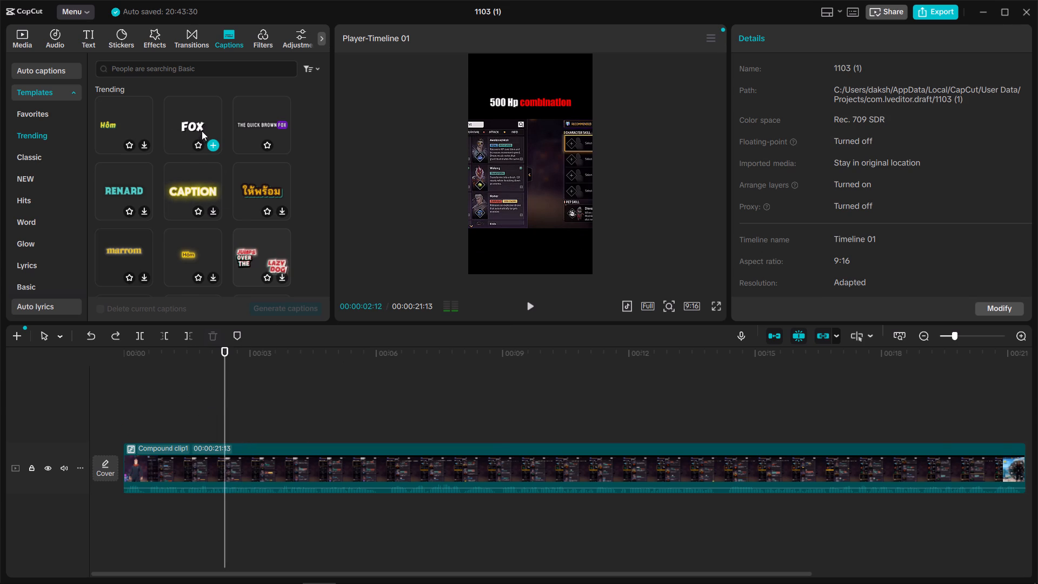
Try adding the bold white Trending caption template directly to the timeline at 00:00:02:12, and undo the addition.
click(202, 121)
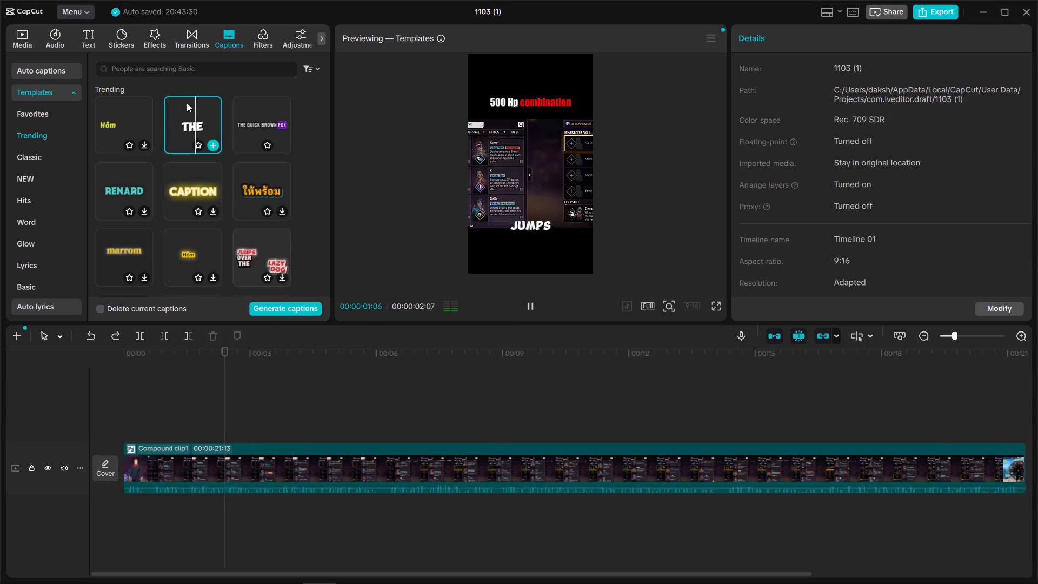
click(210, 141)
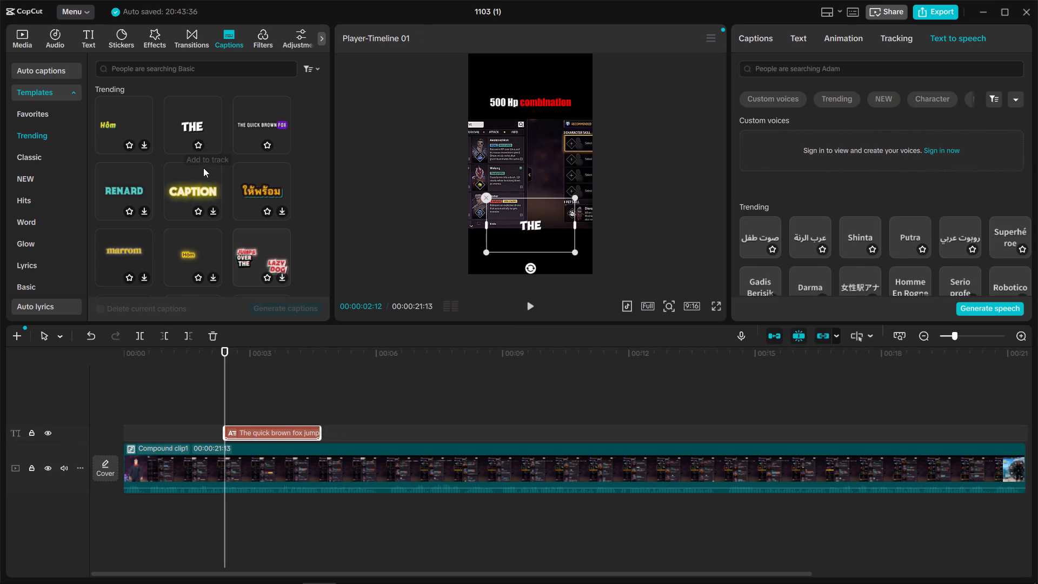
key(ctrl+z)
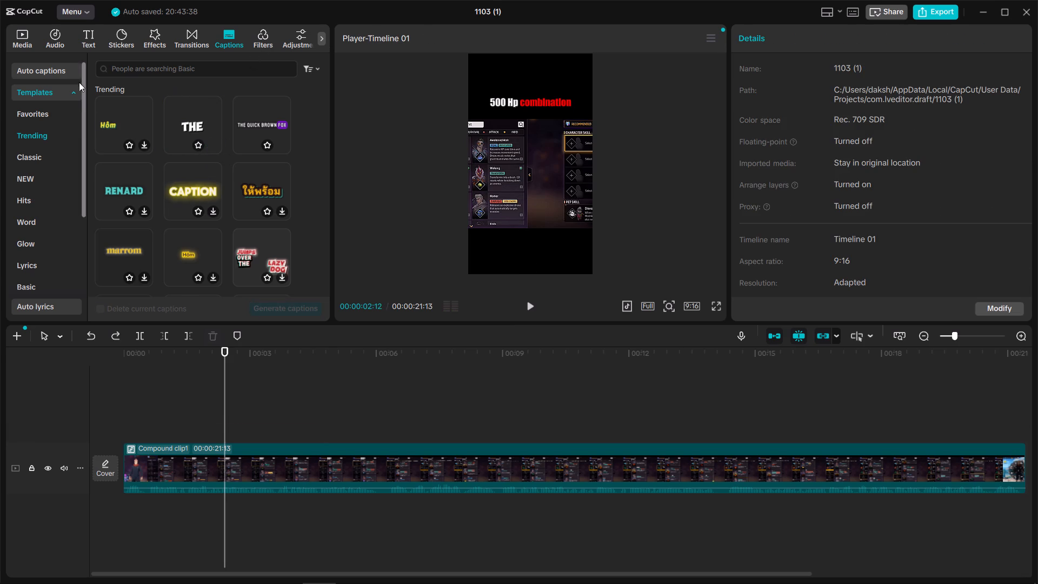
Set the spoken language for auto captions to English.
click(72, 66)
click(139, 84)
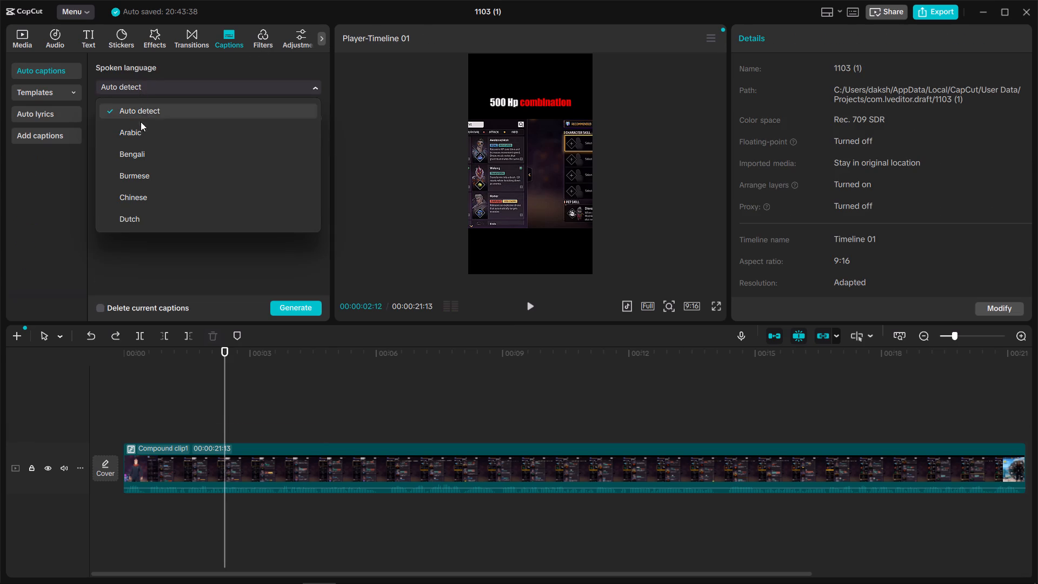
scroll(138, 191, down, 2)
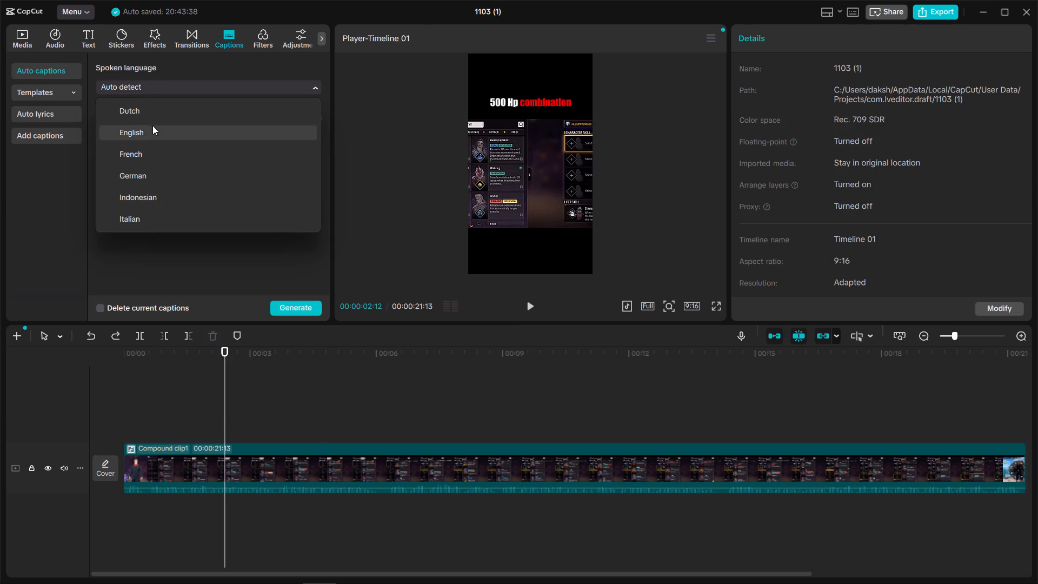
scroll(151, 150, down, 6)
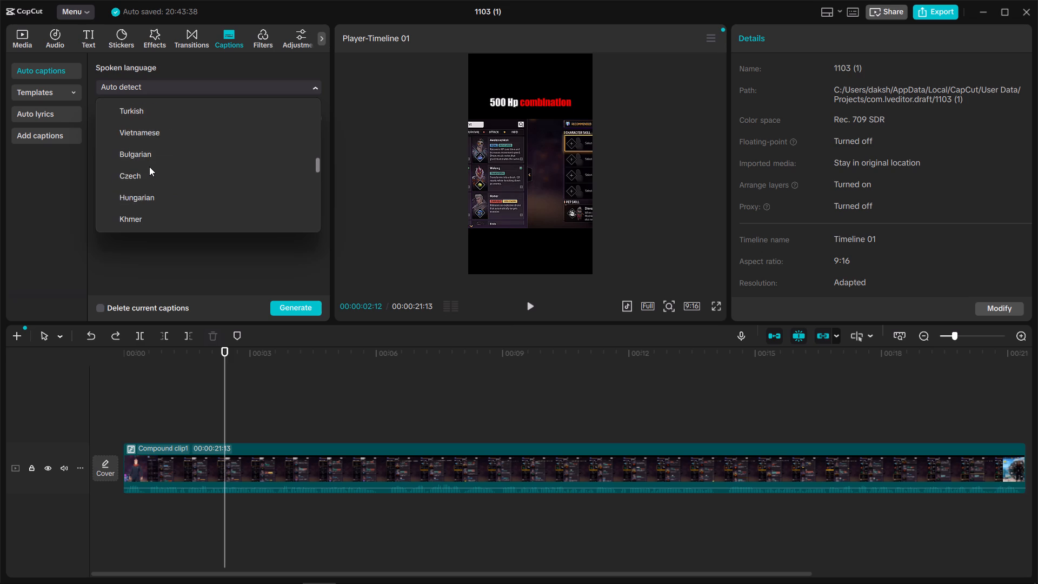
scroll(149, 167, down, 2)
scroll(149, 167, up, 1)
scroll(149, 167, down, 1)
scroll(149, 167, up, 3)
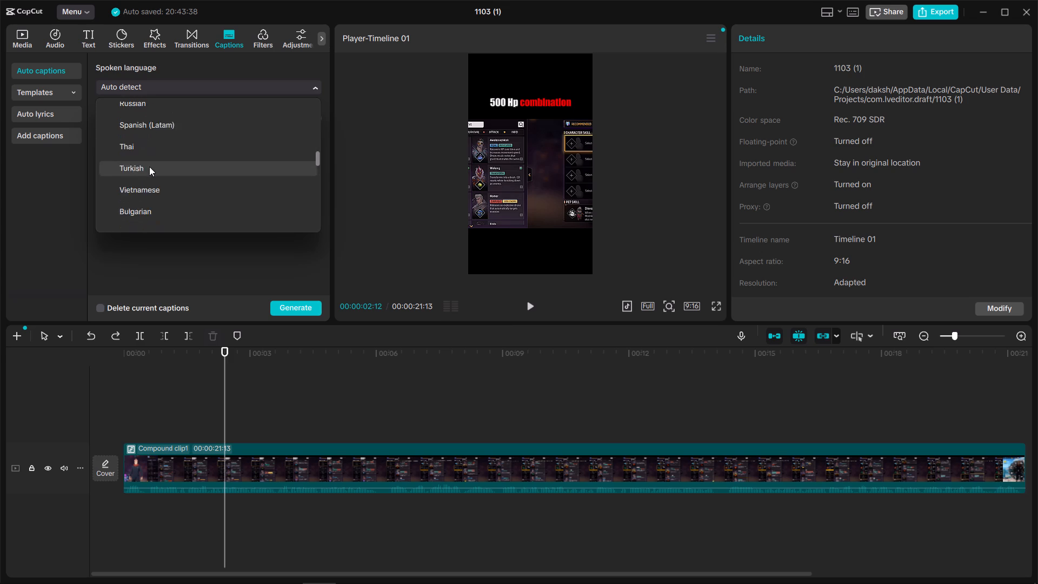
scroll(149, 167, up, 5)
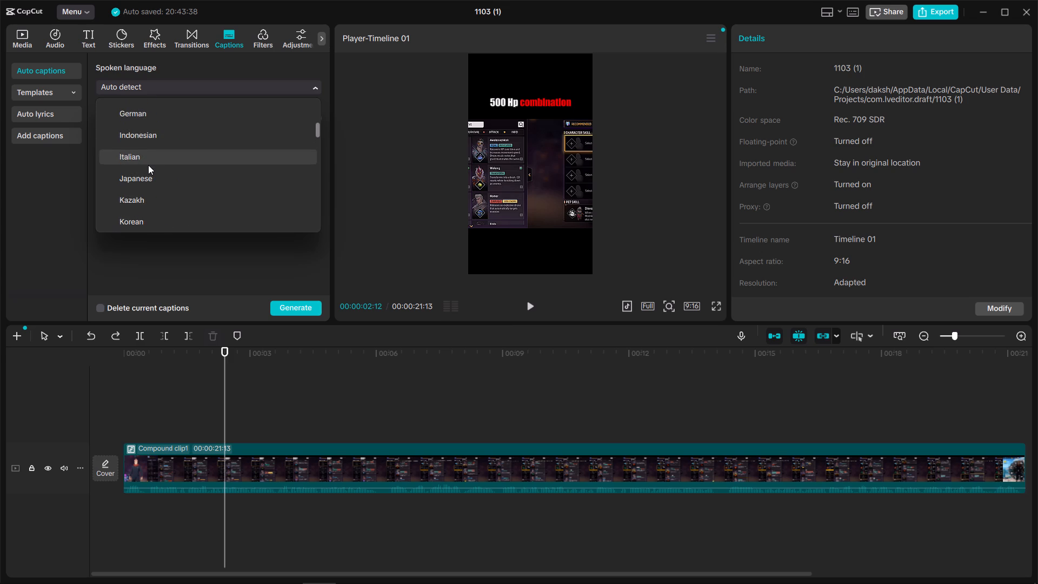
scroll(147, 162, up, 1)
click(155, 132)
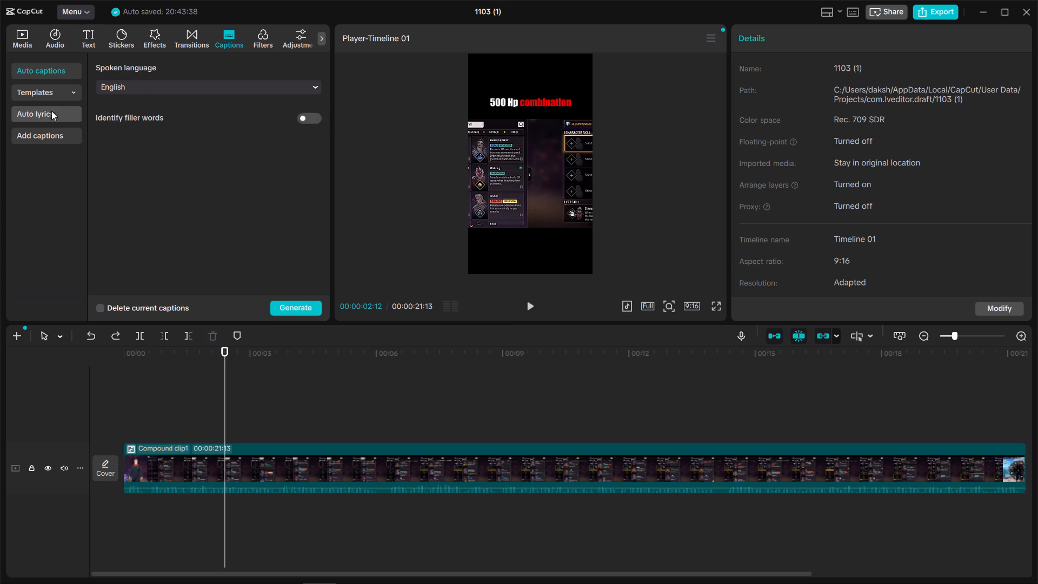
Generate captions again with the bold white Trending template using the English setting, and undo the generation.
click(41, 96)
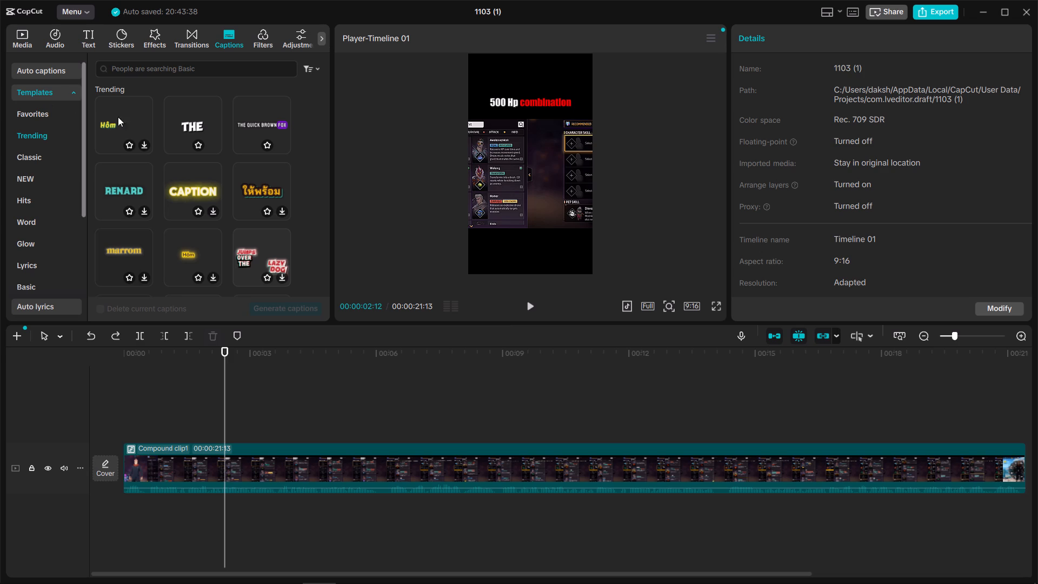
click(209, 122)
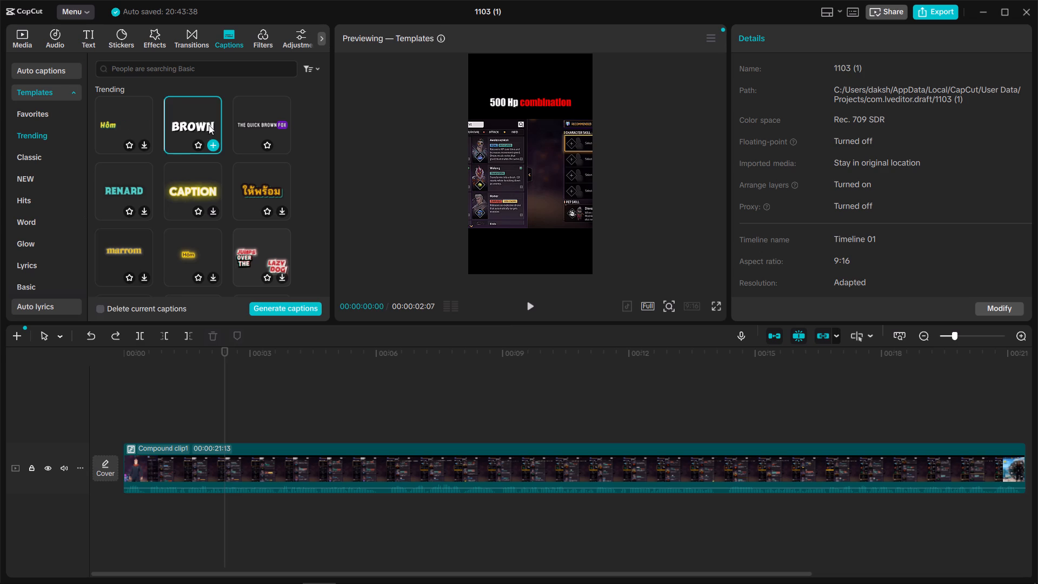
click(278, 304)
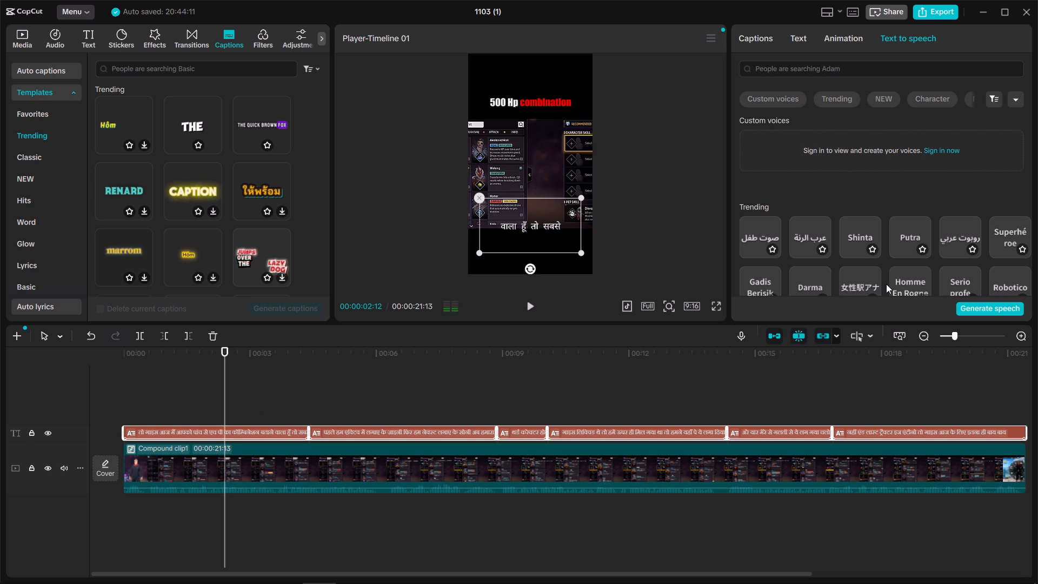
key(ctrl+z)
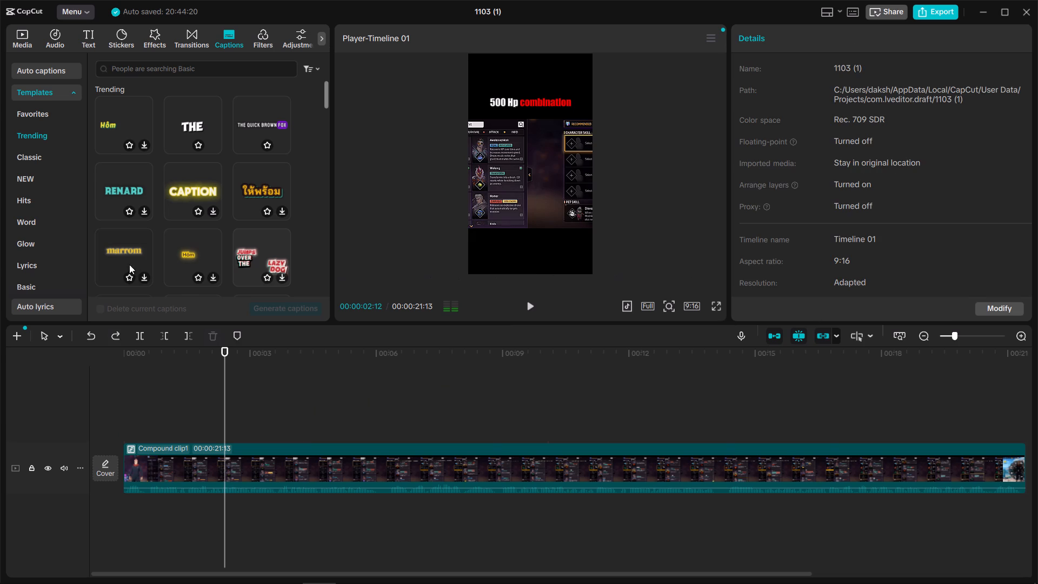
Look through the full list of spoken languages for auto captions for a suitable option.
click(49, 79)
click(161, 79)
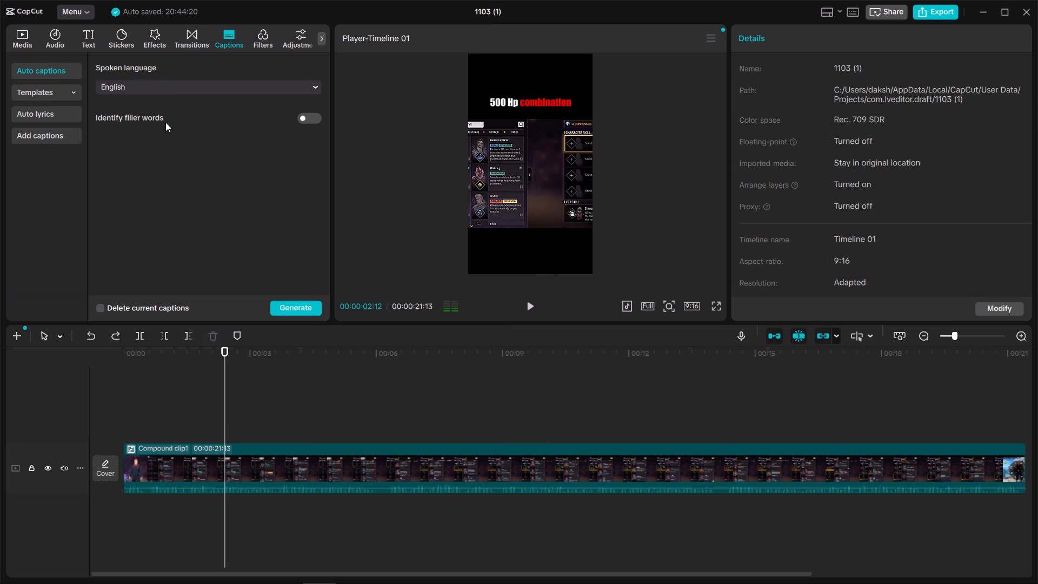
click(164, 92)
click(164, 87)
click(164, 92)
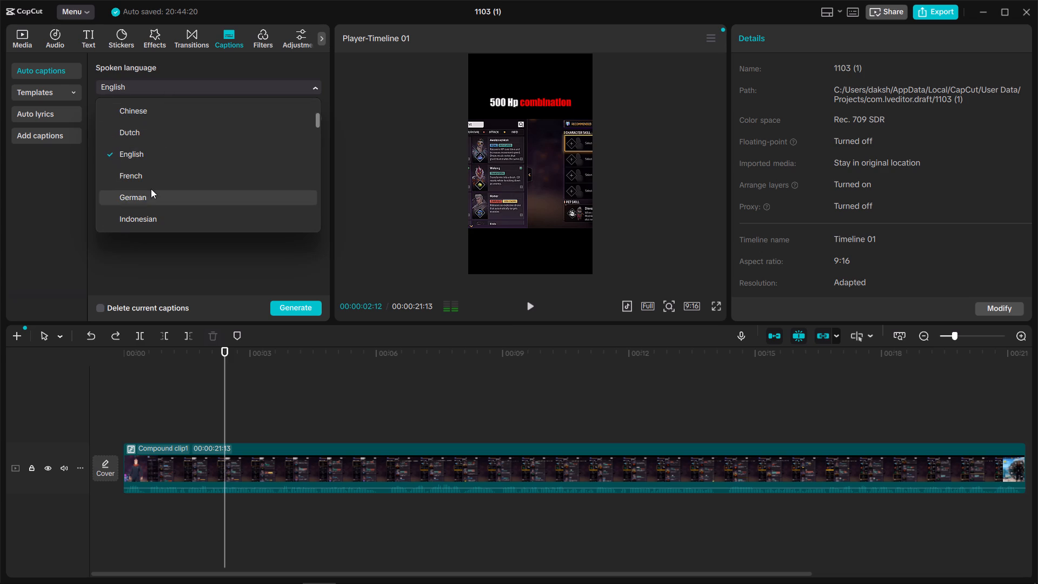
scroll(151, 189, down, 8)
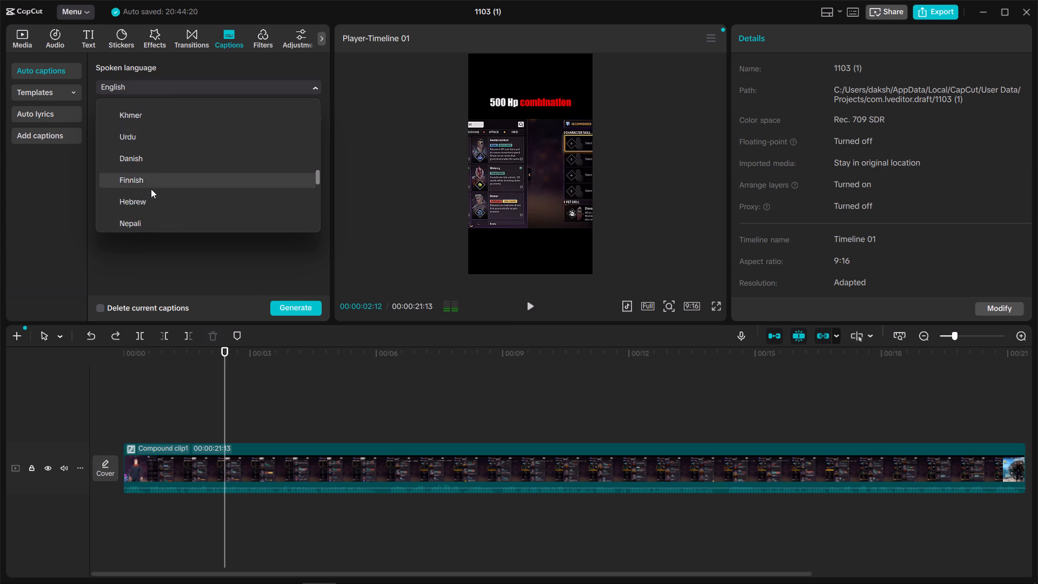
scroll(151, 189, down, 4)
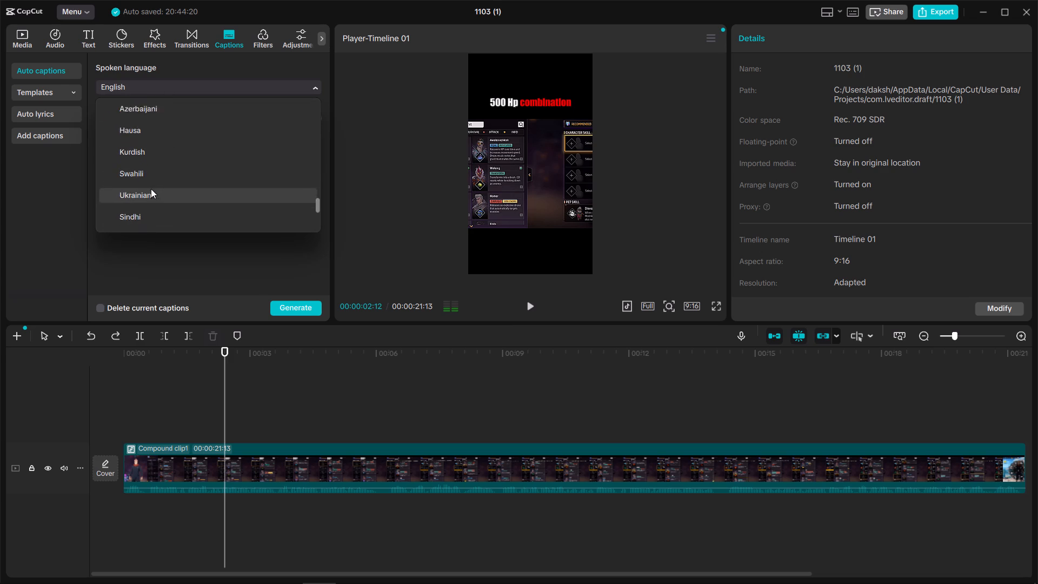
scroll(151, 189, down, 5)
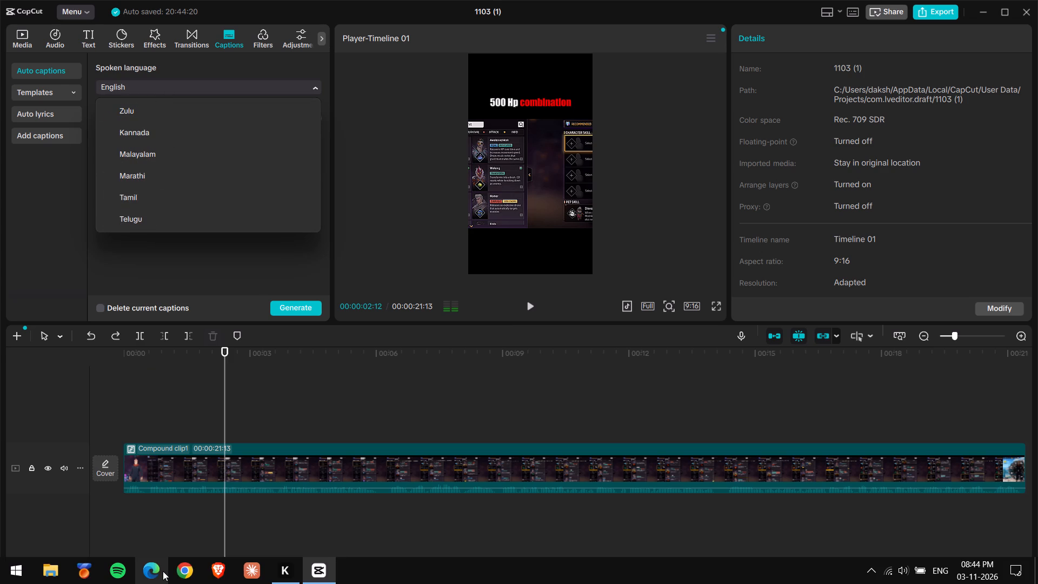
Switch to Microsoft Edge to look for a transcription tool.
click(163, 571)
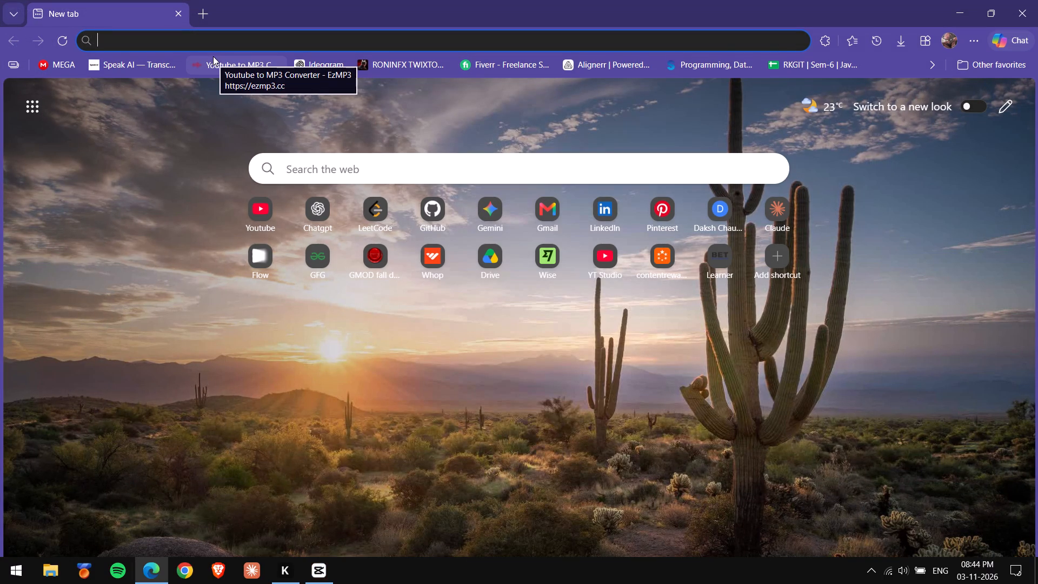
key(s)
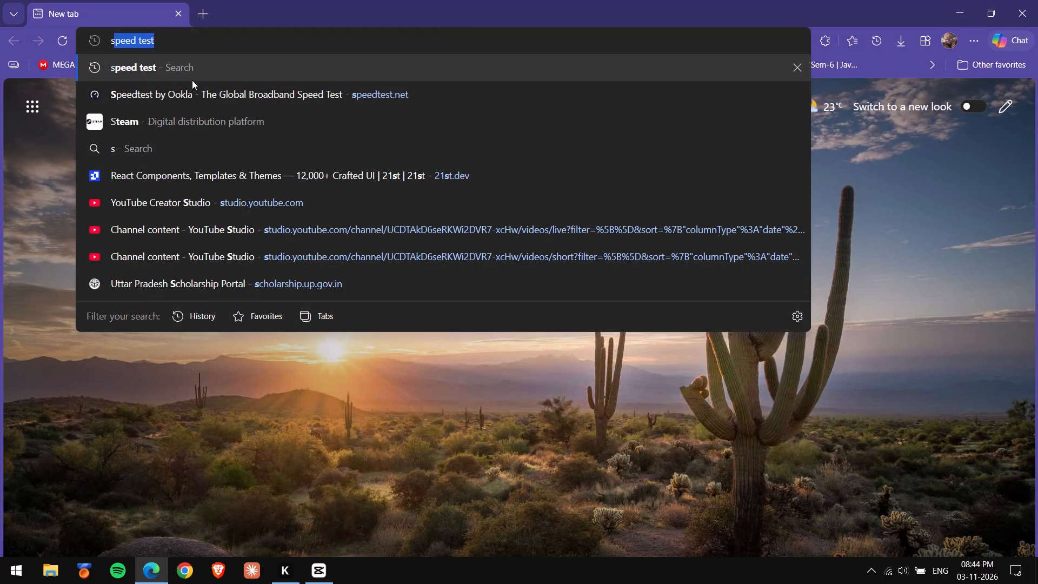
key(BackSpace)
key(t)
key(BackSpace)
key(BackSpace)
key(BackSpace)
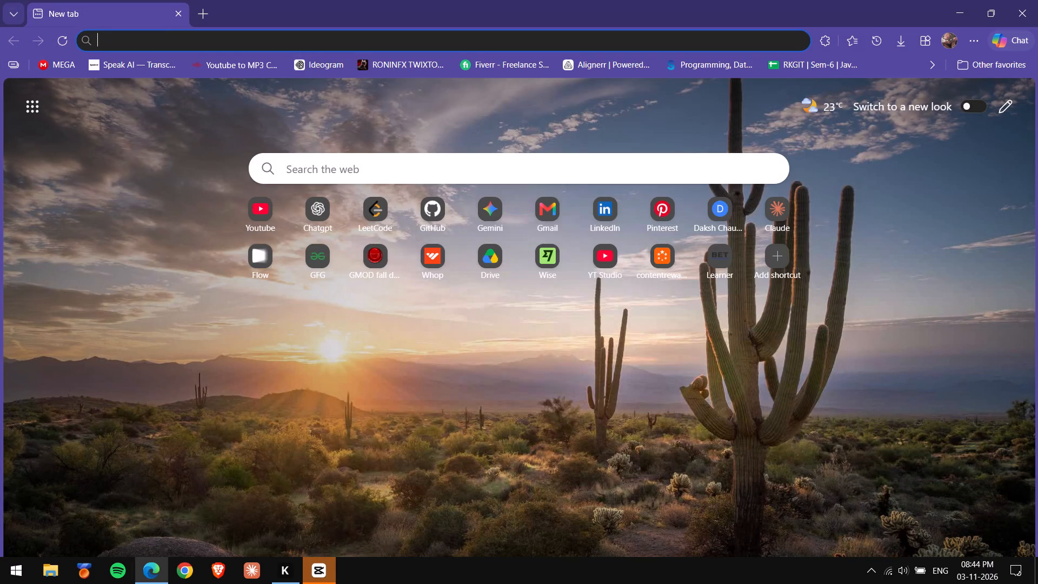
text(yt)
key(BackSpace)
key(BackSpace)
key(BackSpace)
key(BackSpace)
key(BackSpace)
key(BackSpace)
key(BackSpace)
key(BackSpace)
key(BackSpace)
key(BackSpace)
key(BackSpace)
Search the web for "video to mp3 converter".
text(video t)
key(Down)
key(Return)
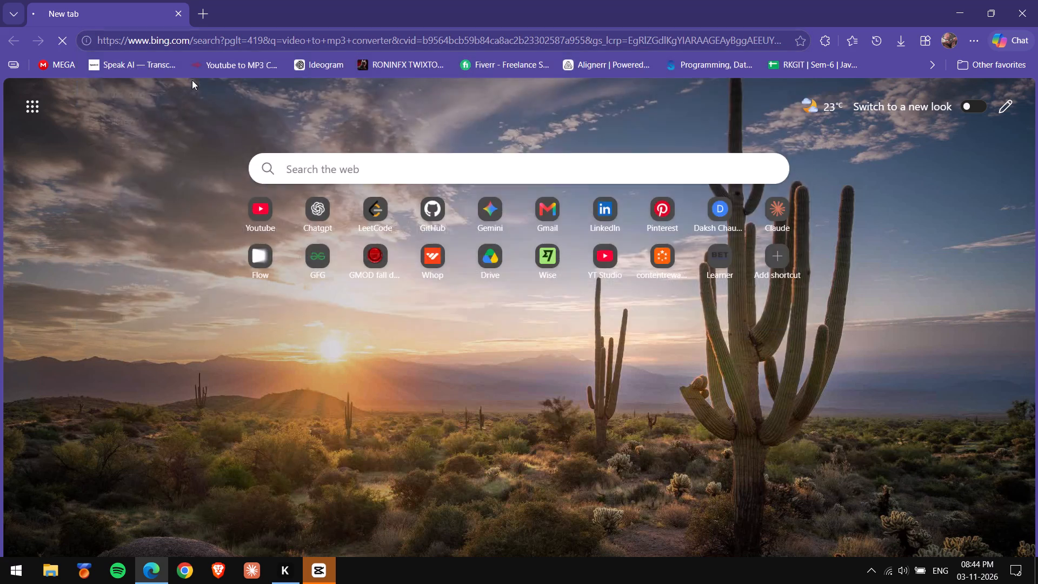
Search the web for "video to transcript" in a new tab.
click(209, 13)
text(video)
key(Down)
key(Down)
key(Down)
key(Up)
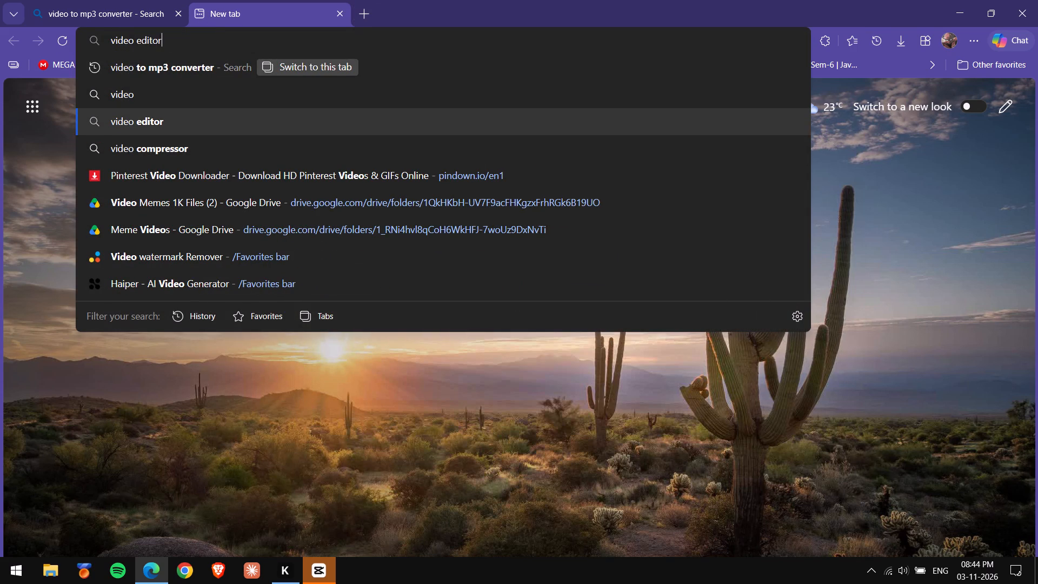
key(Up)
key(space)
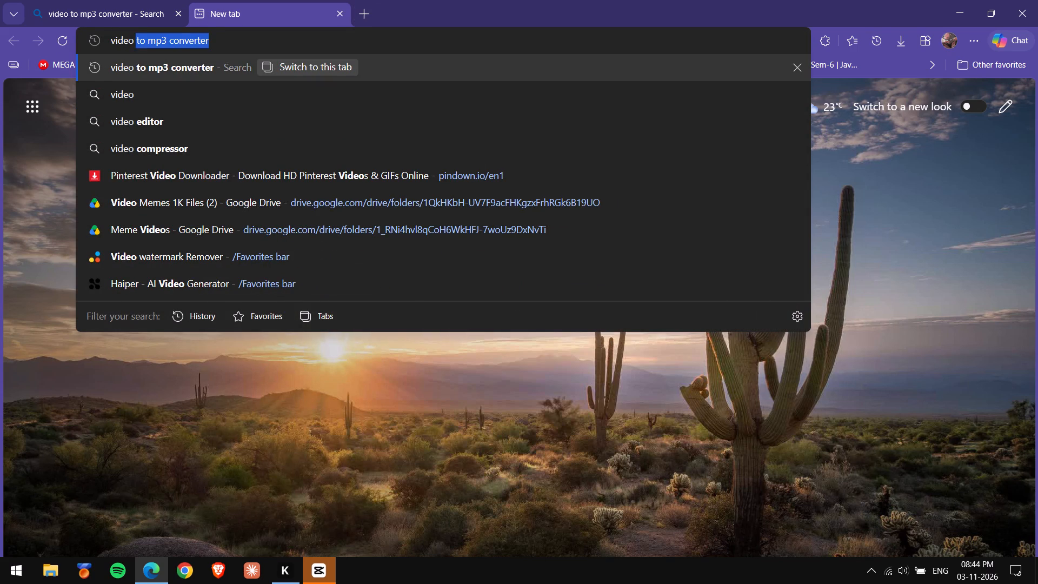
text(to)
key(space)
key(space)
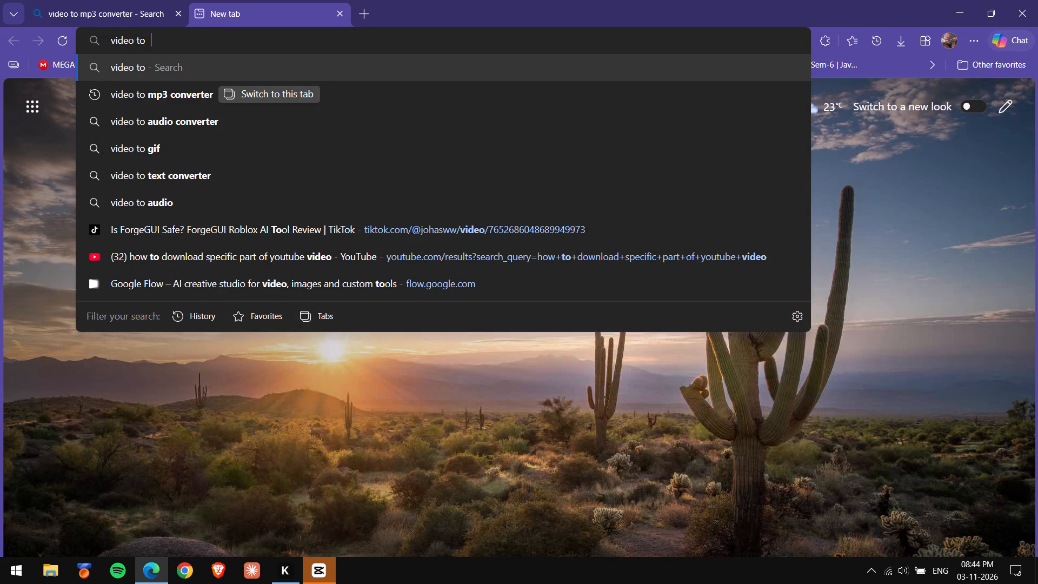
text(tr)
key(Down)
key(Down)
key(Up)
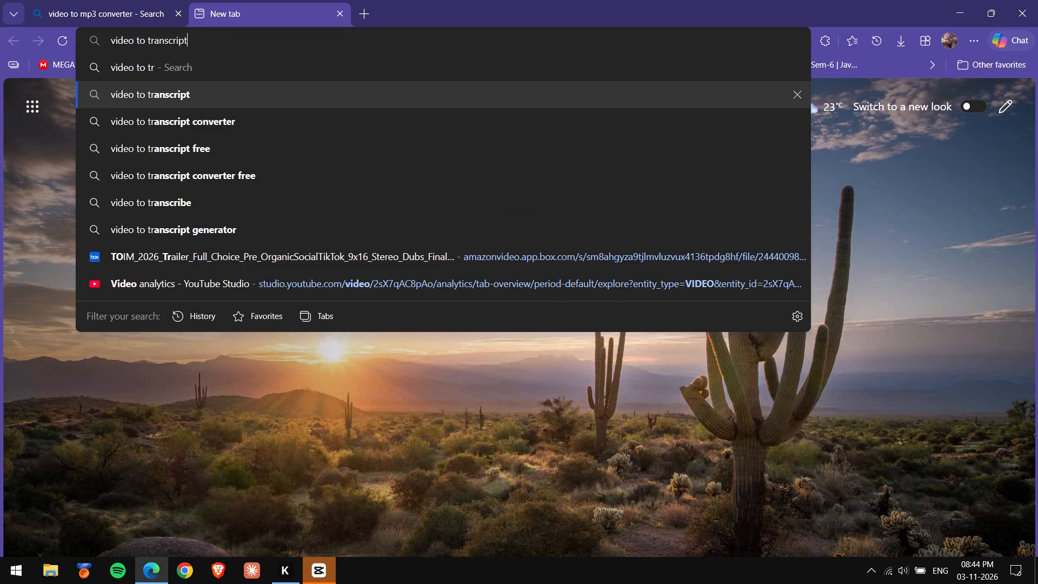
key(Return)
Open TurboScribe's convert-video-to-text page from the search results and close the search tabs.
scroll(196, 229, down, 2)
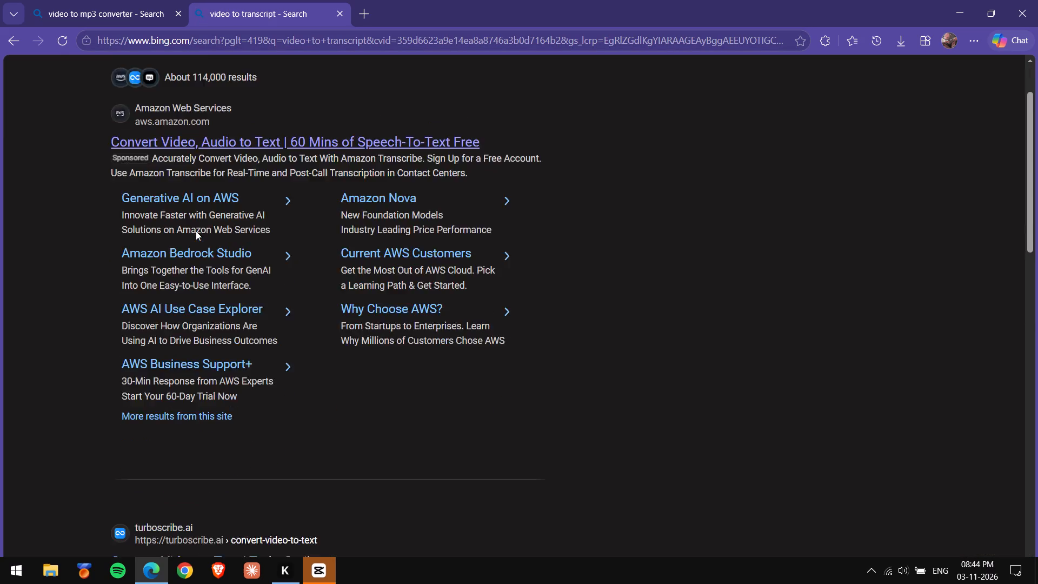
scroll(196, 231, down, 2)
click(195, 270)
double_click(175, 16)
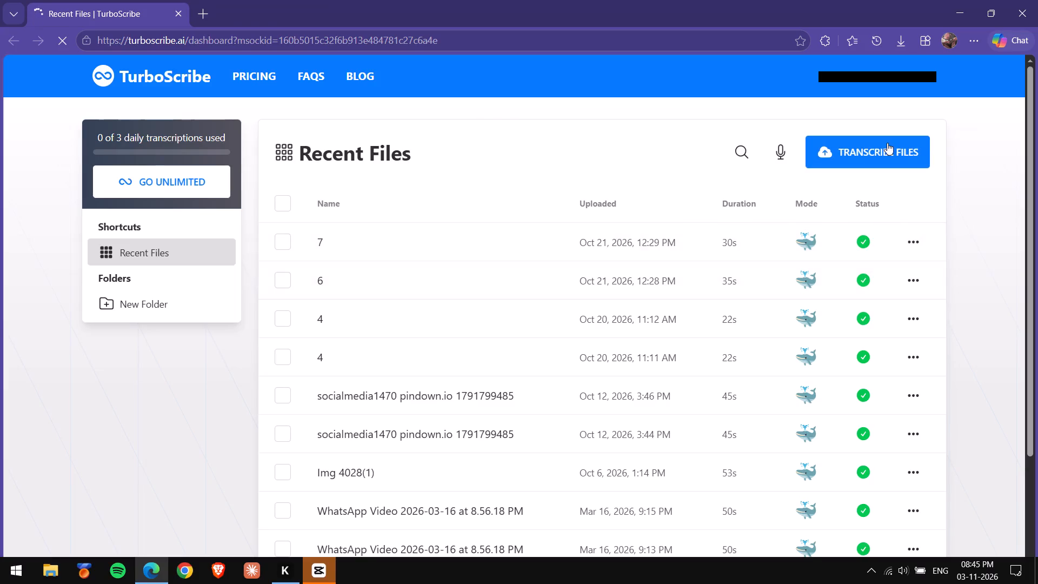
Start a new TurboScribe transcription and upload the video 11.mp4 from the Downloads folder.
click(890, 138)
drag(550, 283, 545, 283)
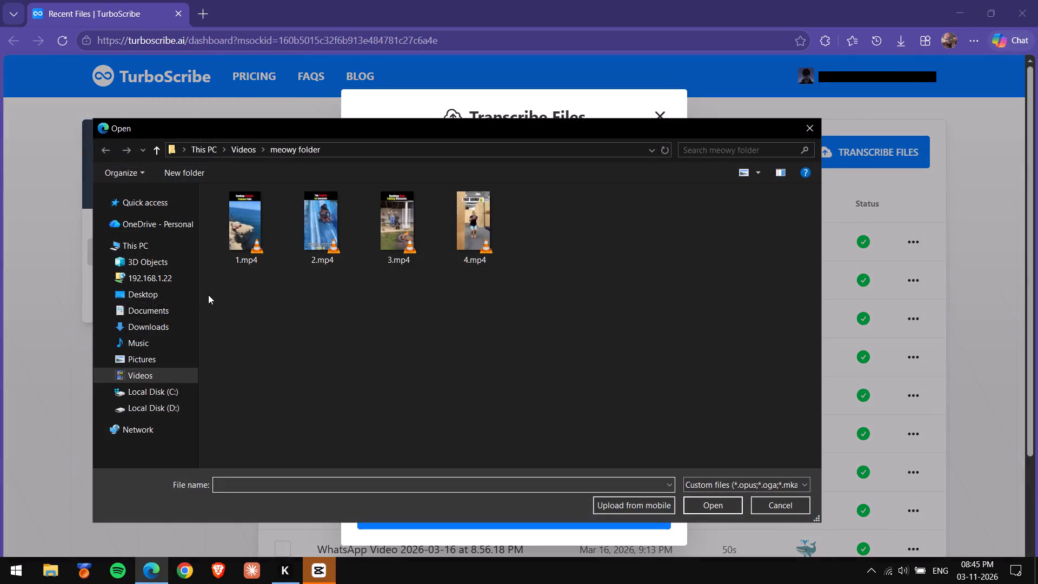
click(167, 335)
click(167, 322)
double_click(236, 225)
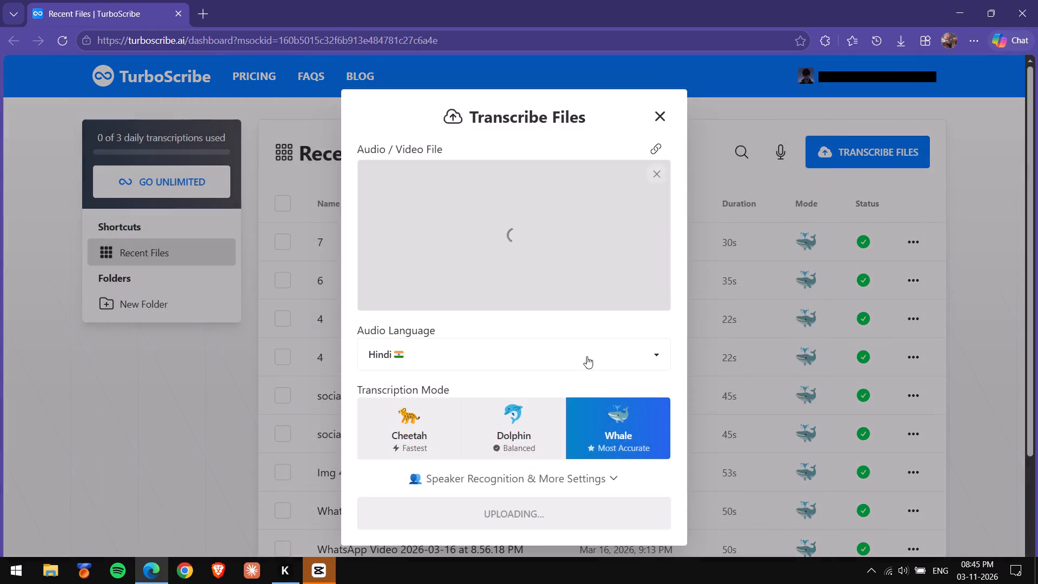
Set the transcription's audio language to English (US).
click(523, 348)
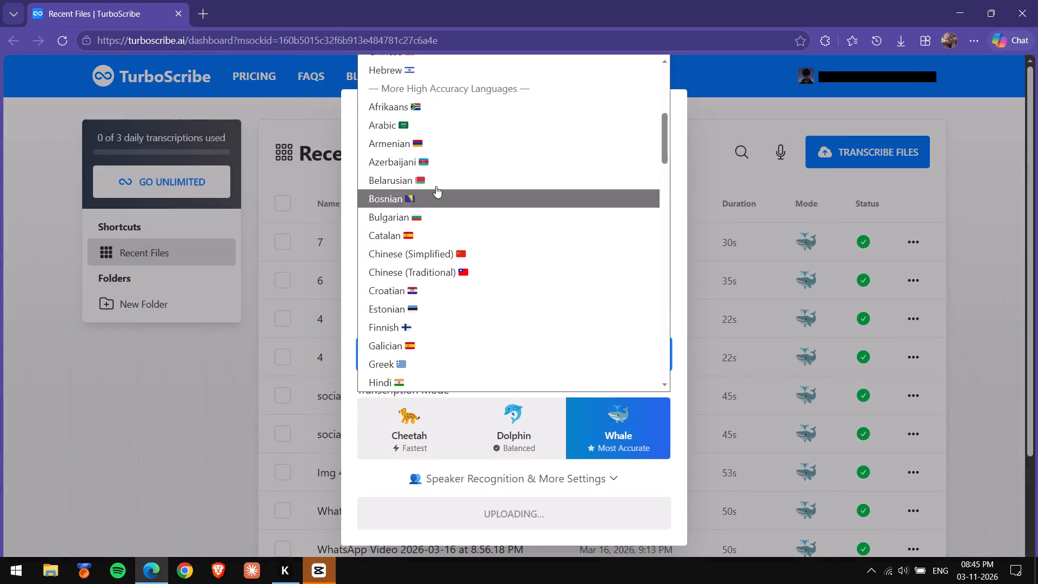
scroll(421, 203, down, 3)
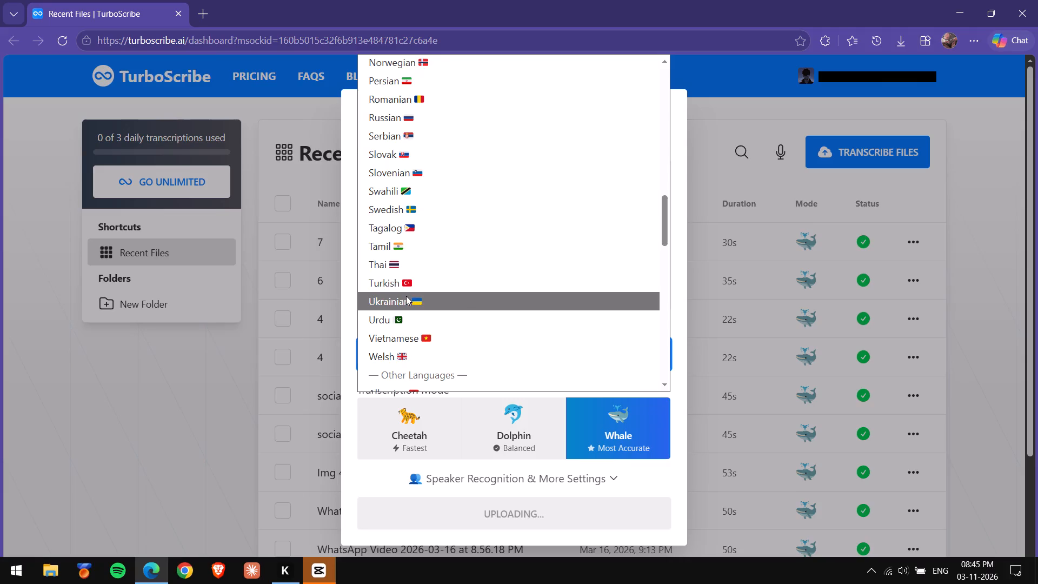
scroll(406, 296, down, 5)
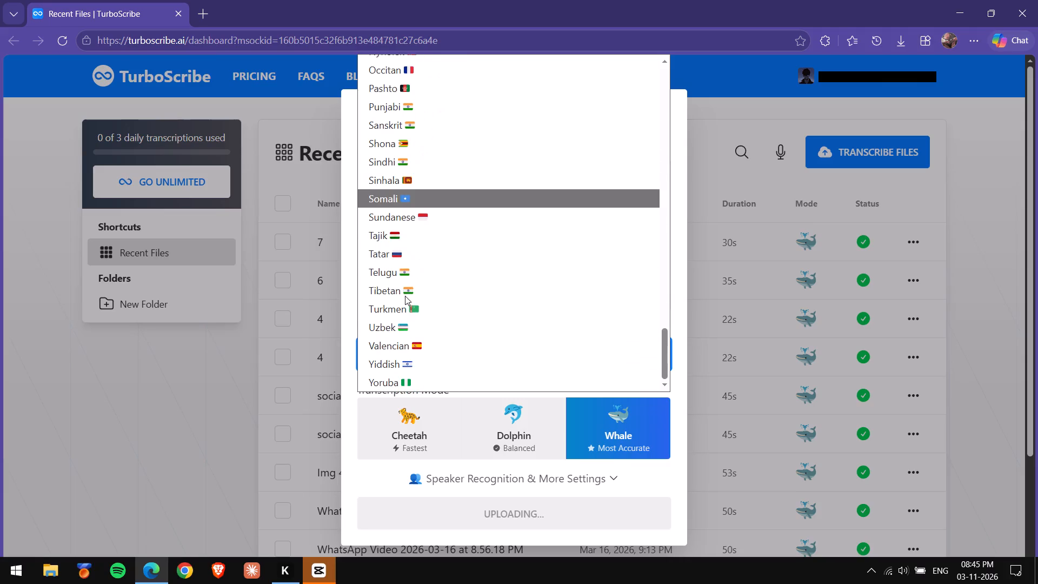
scroll(404, 296, down, 2)
scroll(403, 297, up, 13)
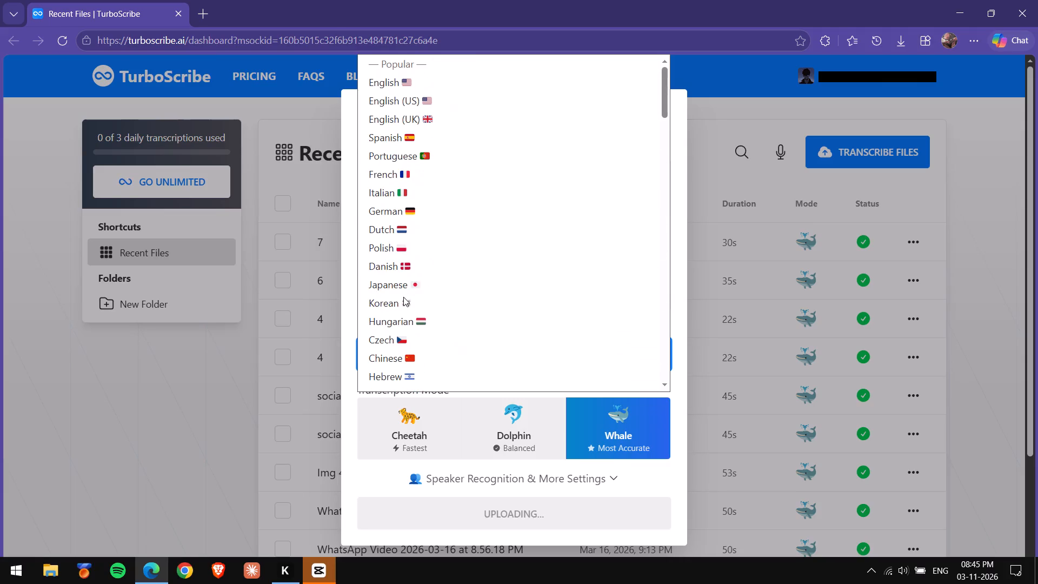
click(409, 109)
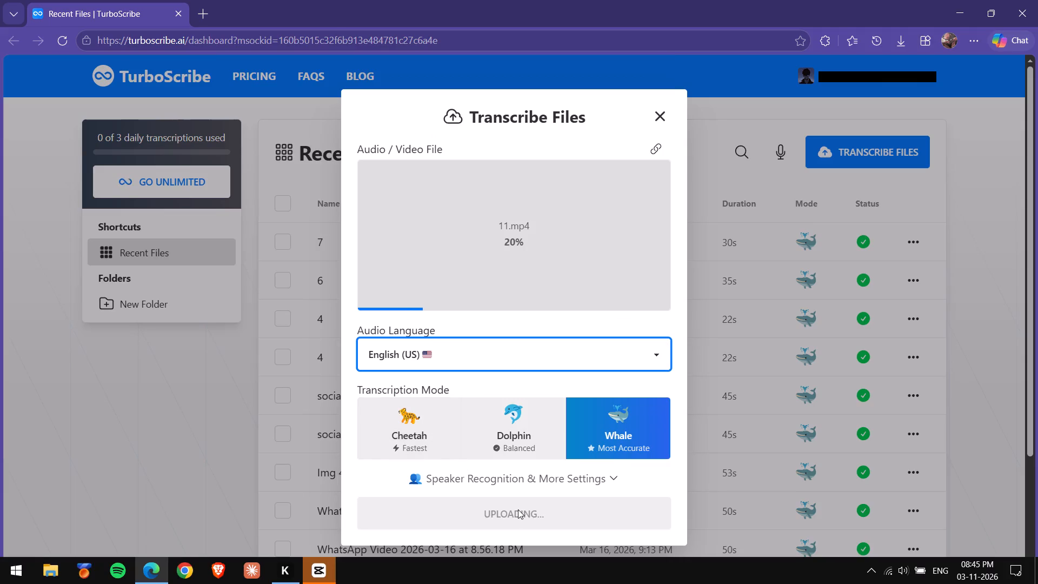
scroll(478, 398, down, 1)
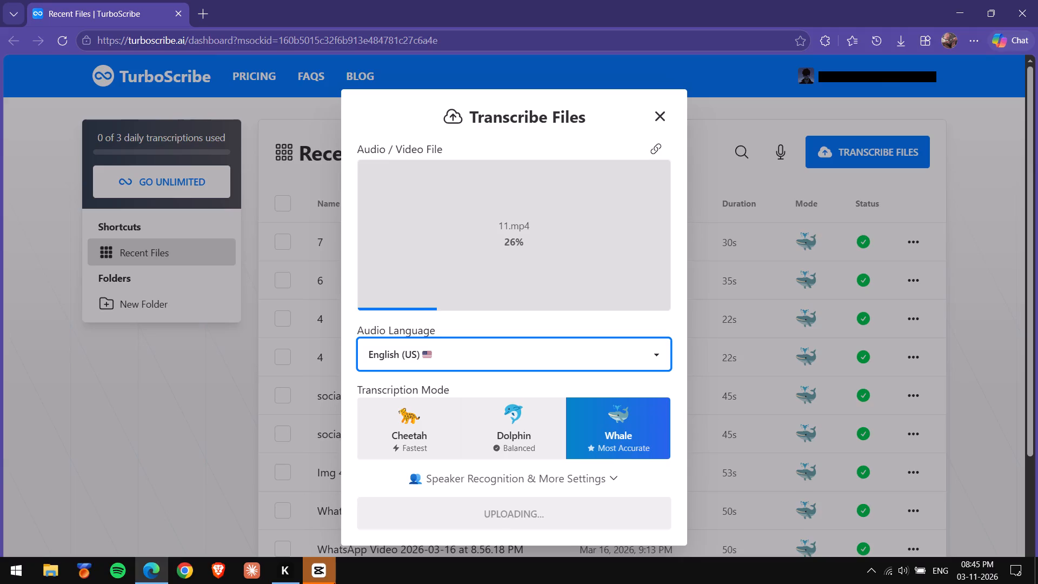
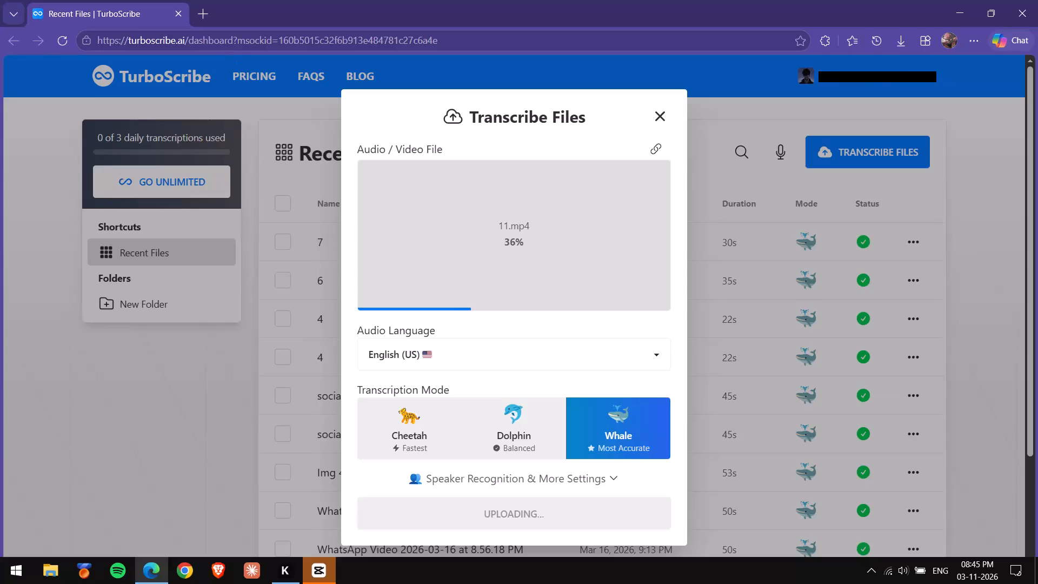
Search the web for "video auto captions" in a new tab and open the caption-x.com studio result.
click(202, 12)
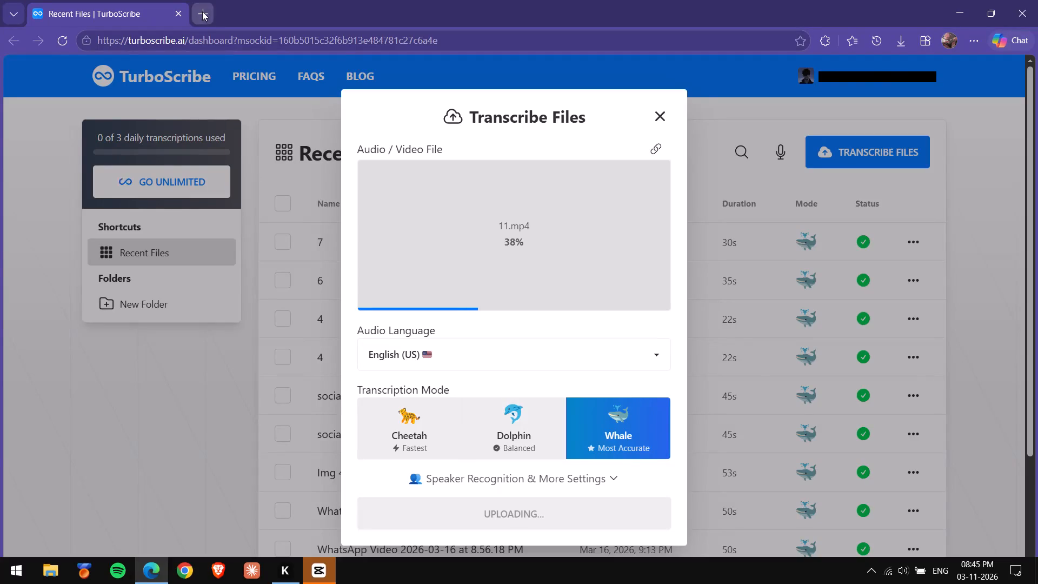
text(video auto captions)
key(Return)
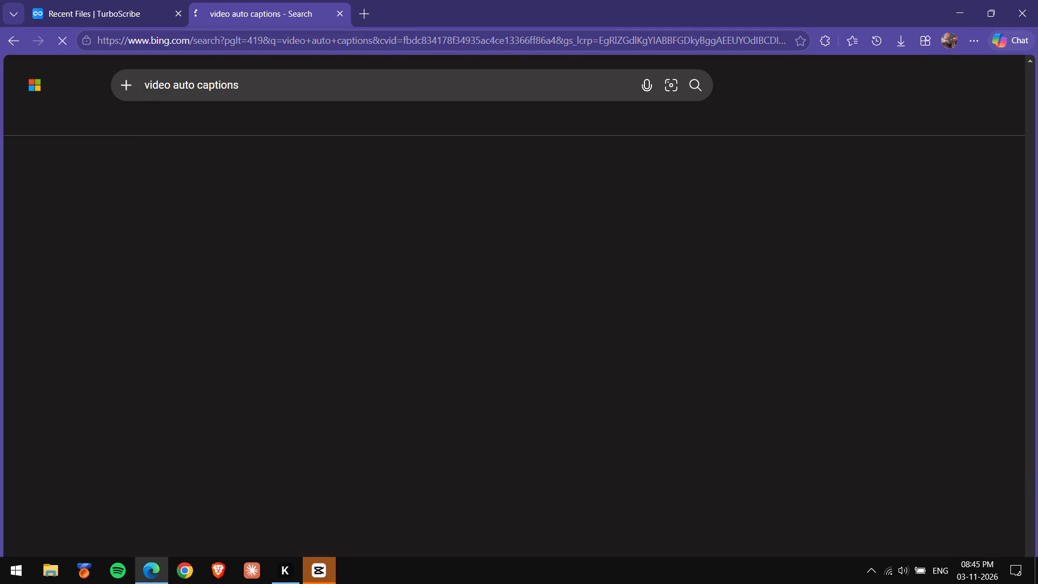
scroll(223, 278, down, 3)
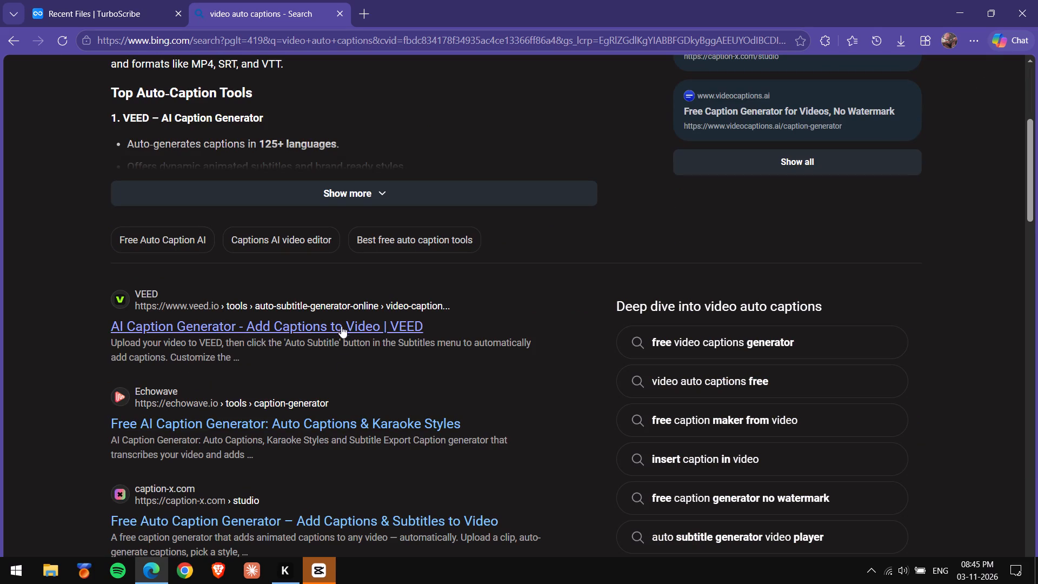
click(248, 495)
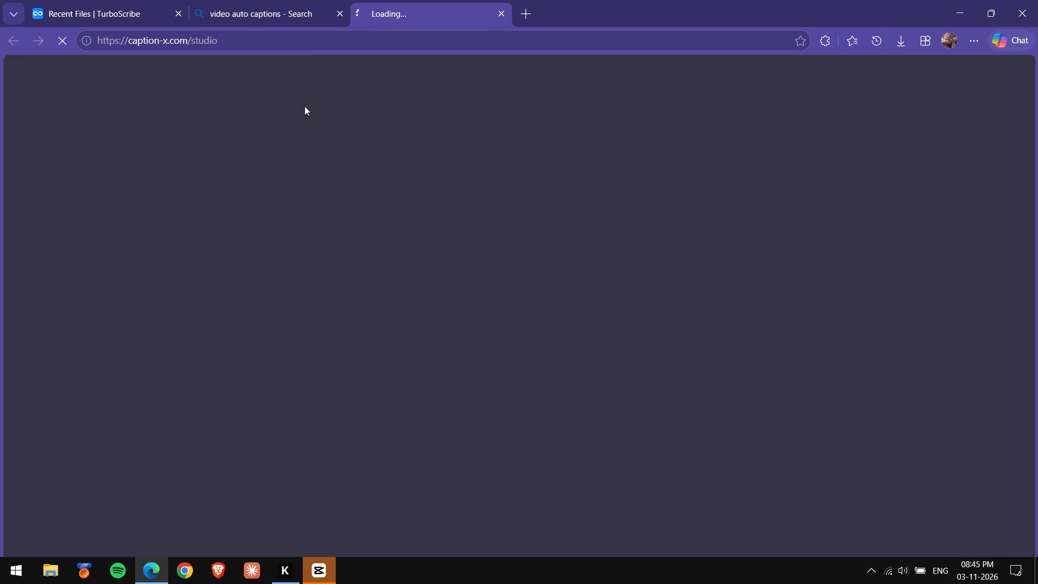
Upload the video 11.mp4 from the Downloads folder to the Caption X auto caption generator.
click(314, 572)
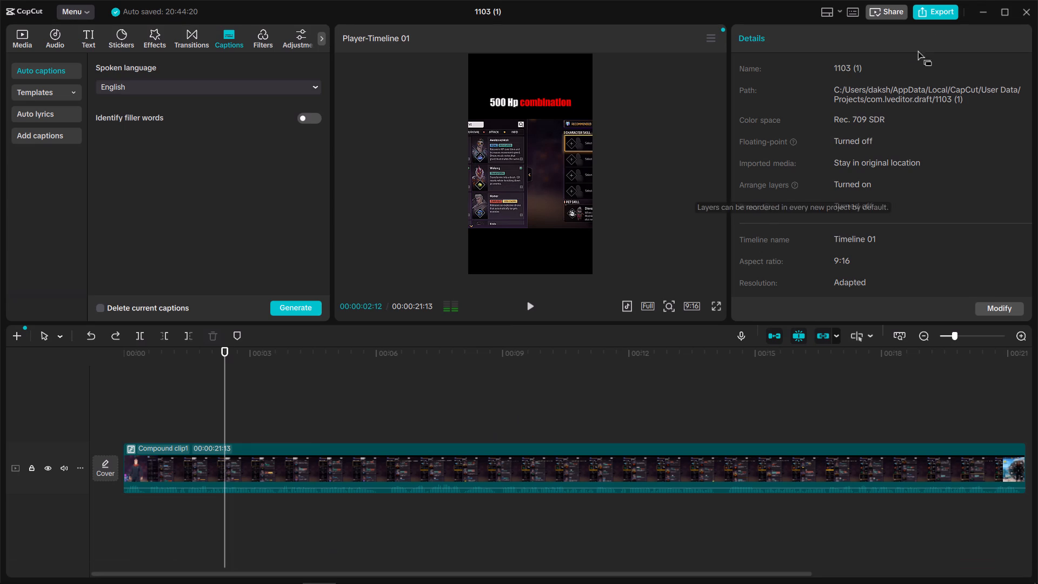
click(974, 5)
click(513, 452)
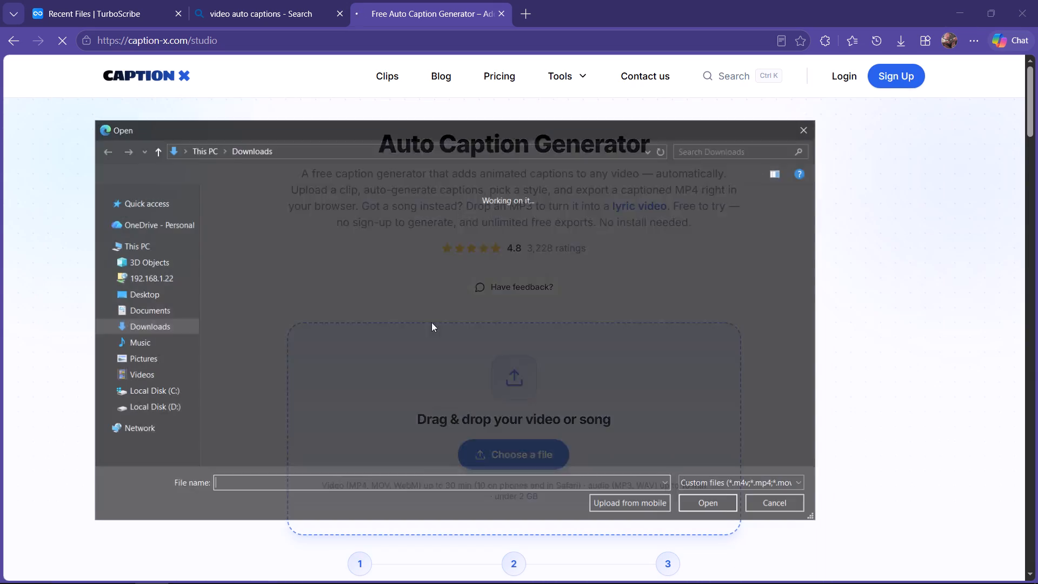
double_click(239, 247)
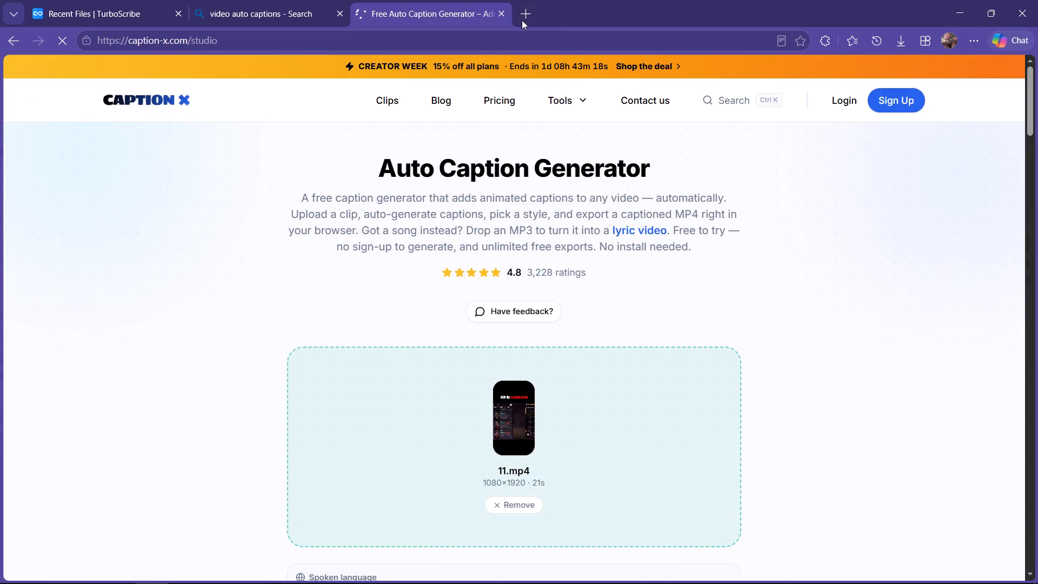
Open YouTube in a new tab.
click(522, 18)
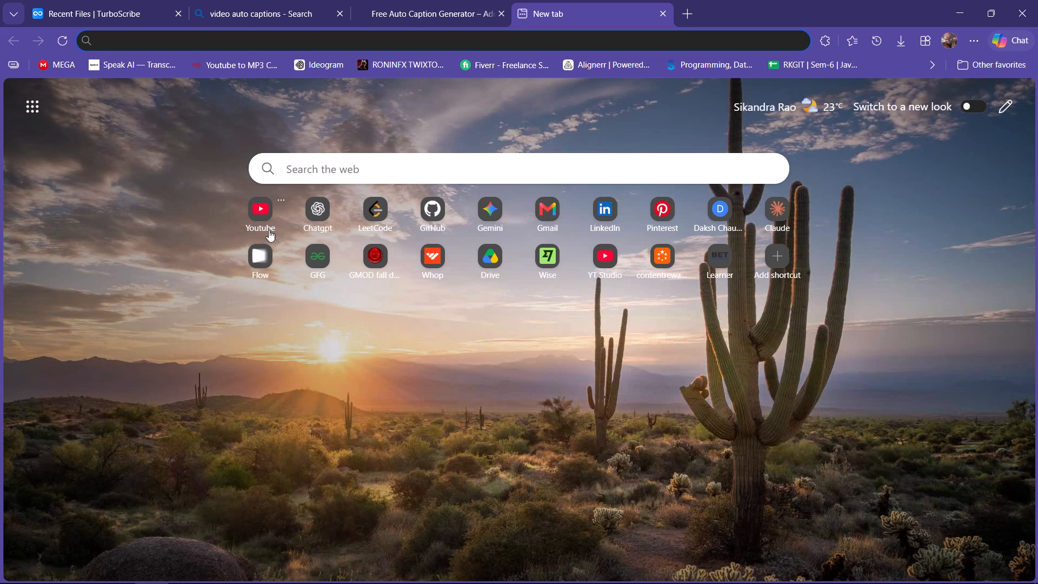
click(268, 228)
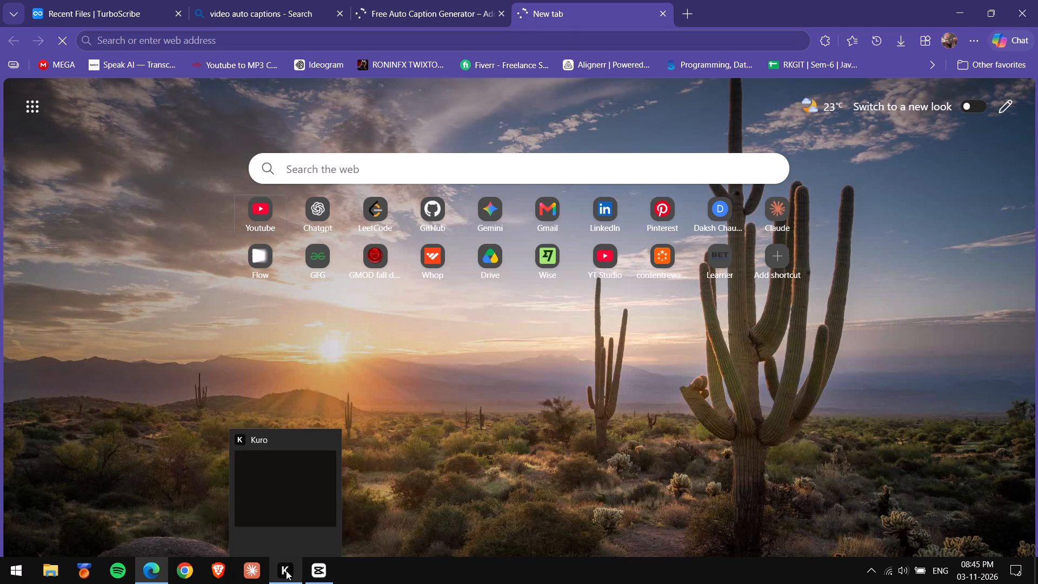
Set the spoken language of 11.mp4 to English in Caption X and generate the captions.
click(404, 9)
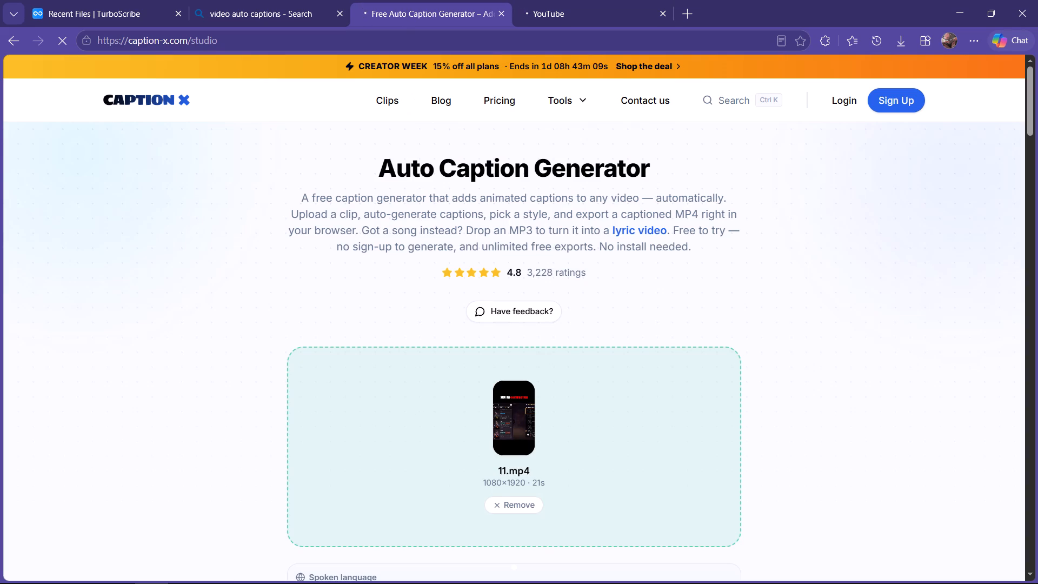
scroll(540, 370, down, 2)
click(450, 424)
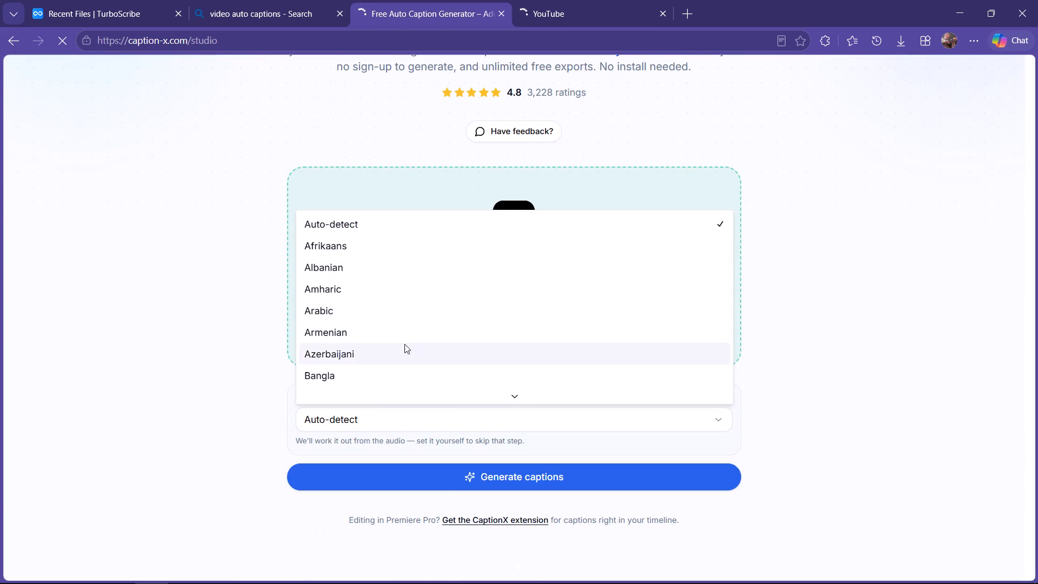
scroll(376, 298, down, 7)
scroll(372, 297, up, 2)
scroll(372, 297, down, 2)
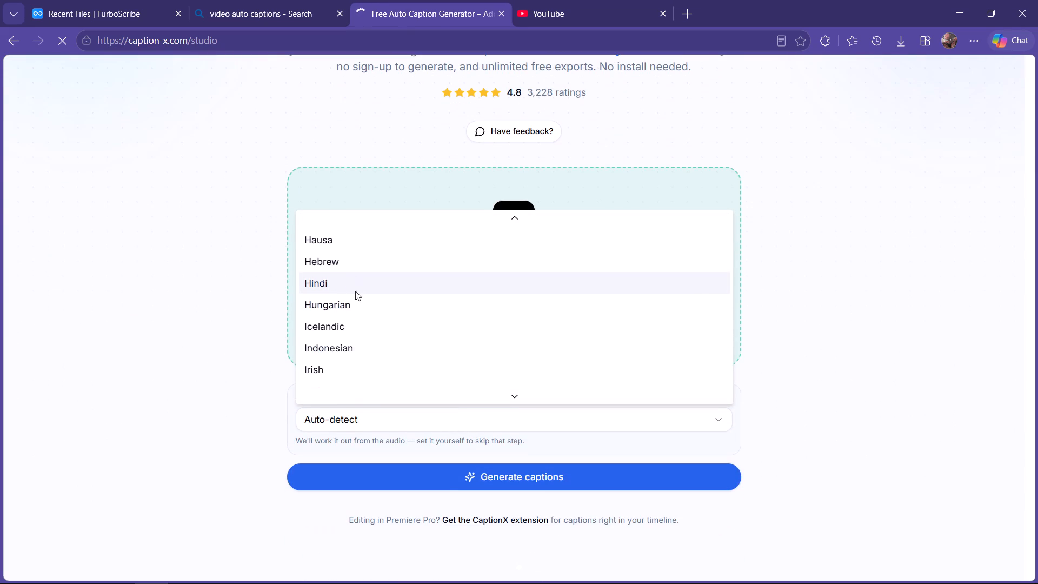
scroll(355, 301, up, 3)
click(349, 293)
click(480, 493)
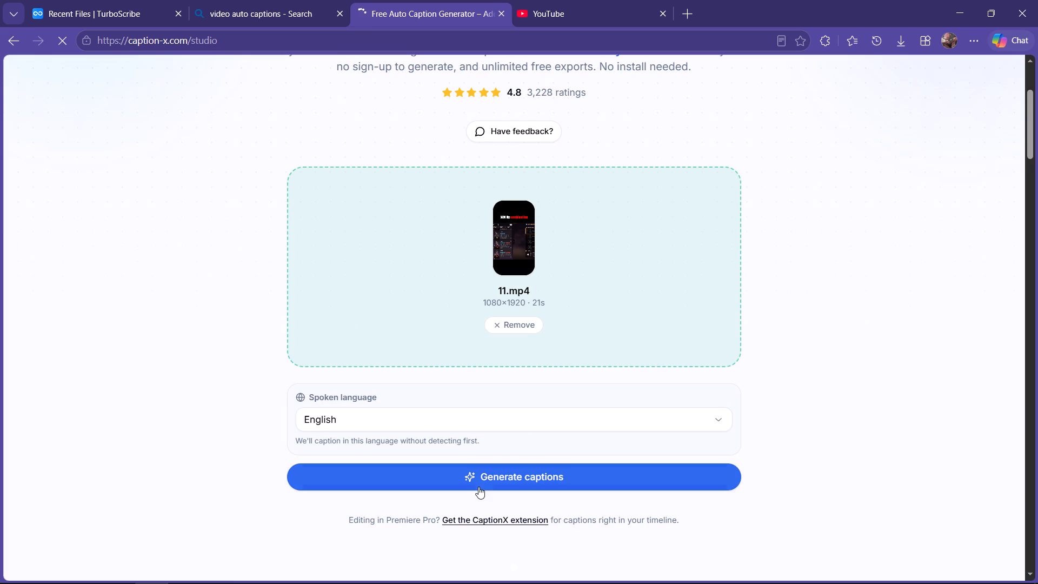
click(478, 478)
Search YouTube for "capcut pc hinglish captions".
click(544, 10)
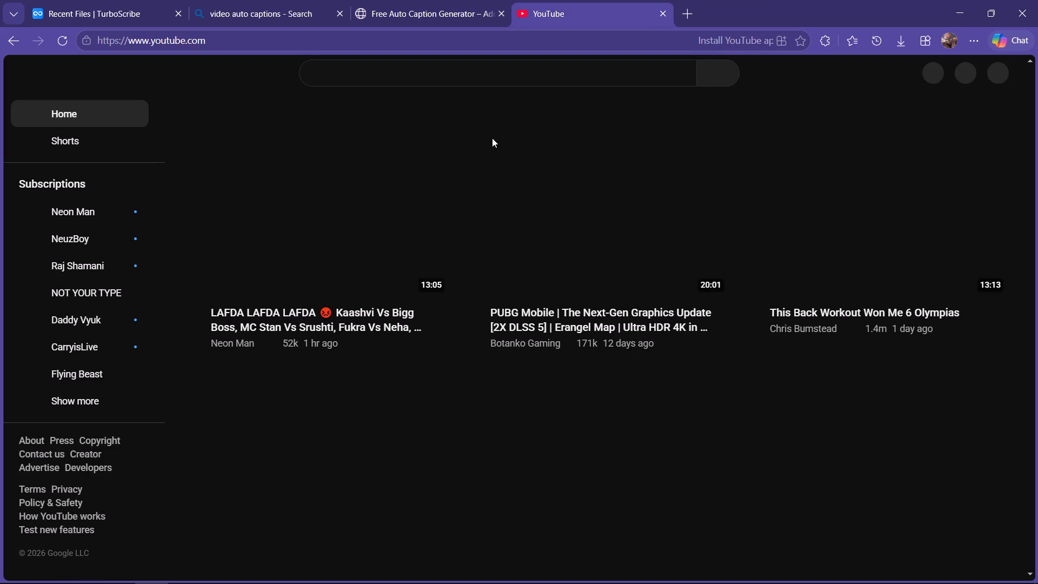
click(420, 72)
text(capt)
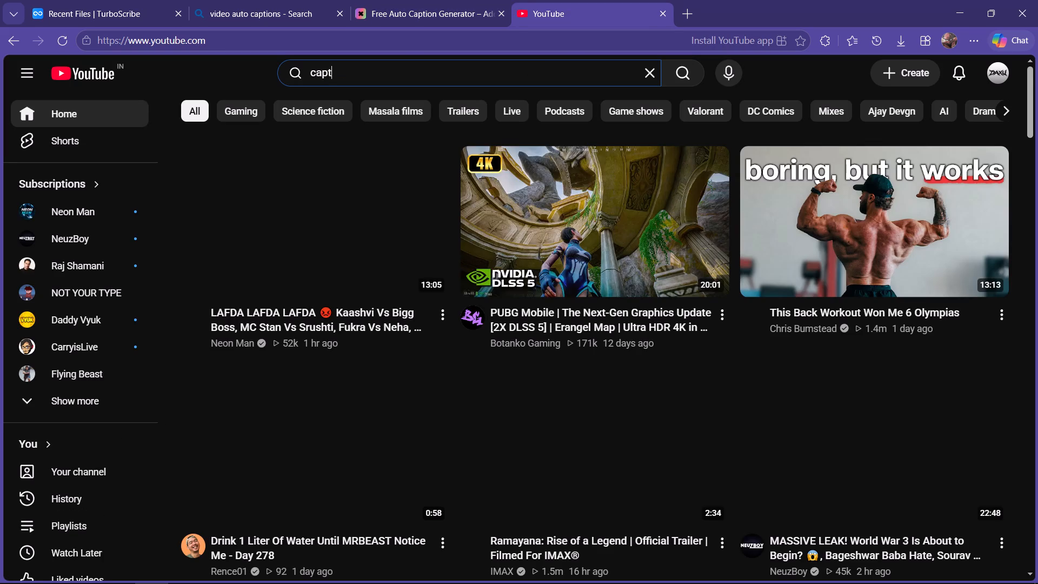
key(BackSpace)
text(cut pc hinglish captions)
key(Return)
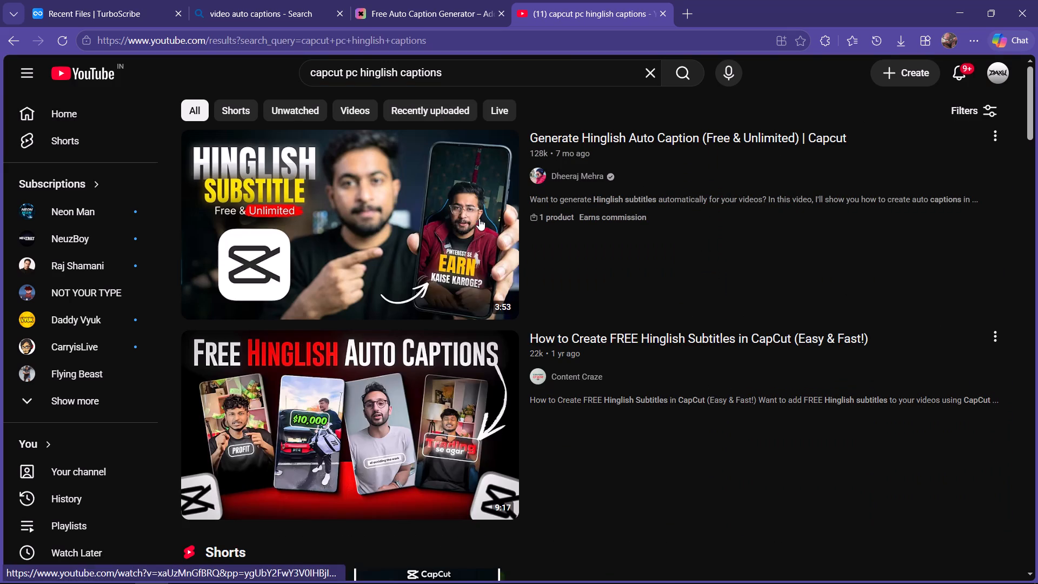
Skim the preview of the "Generate Hinglish Auto Caption (Free & Unlimited) | Capcut" video for its captioning workflow, and close the YouTube tab.
click(505, 150)
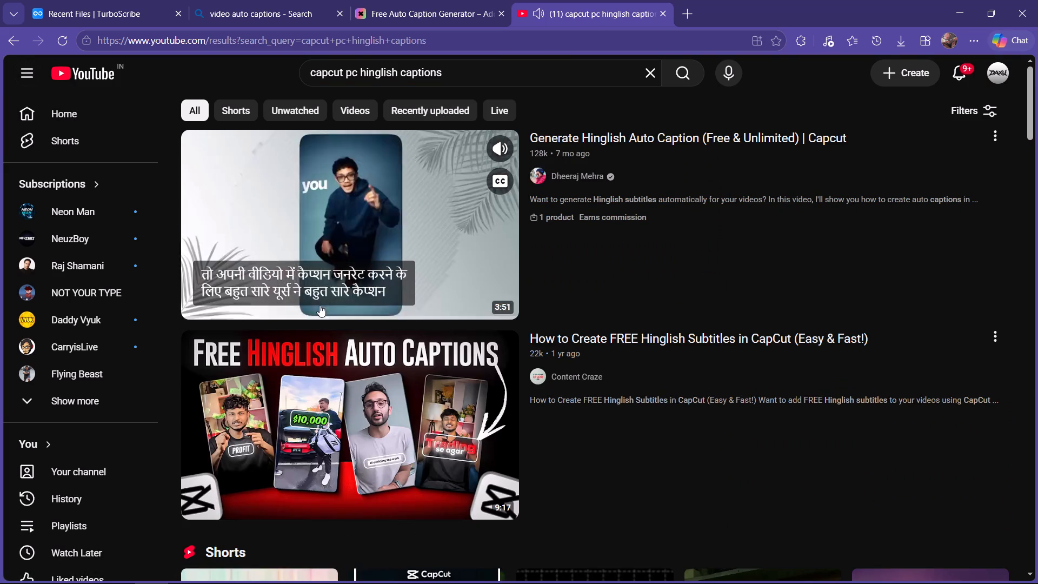
click(223, 308)
click(502, 187)
click(256, 308)
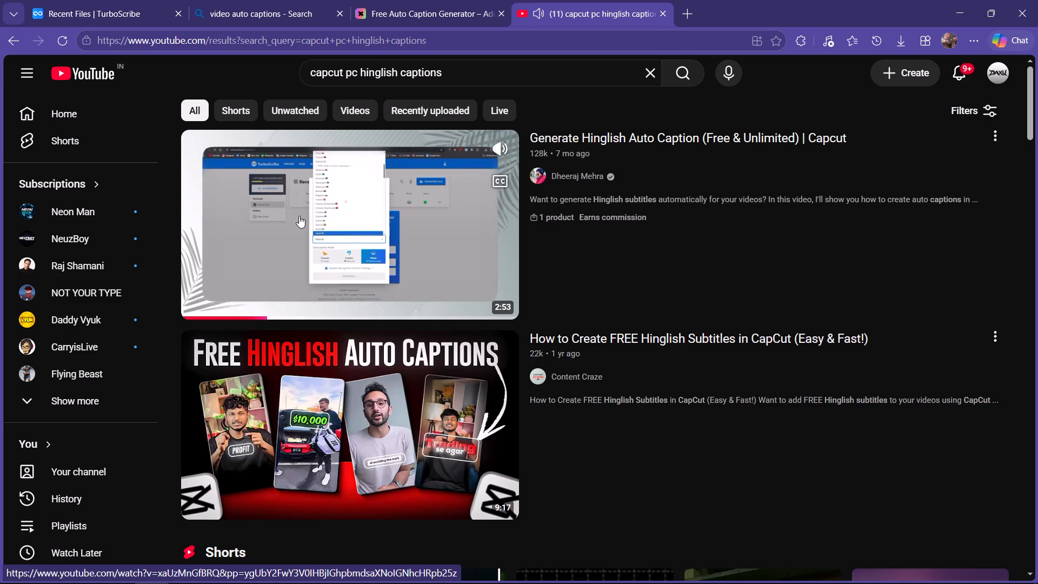
click(292, 313)
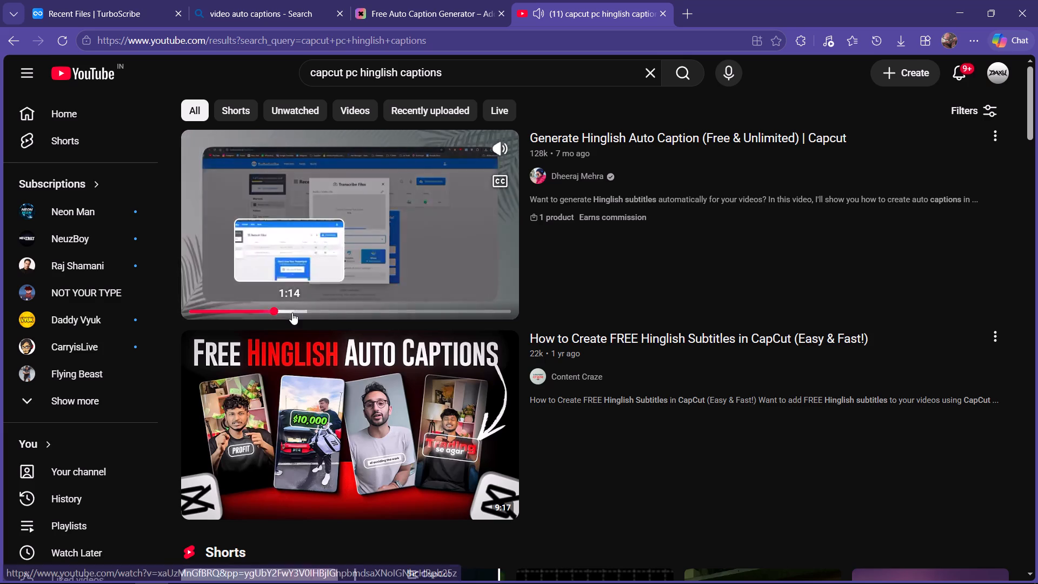
click(323, 310)
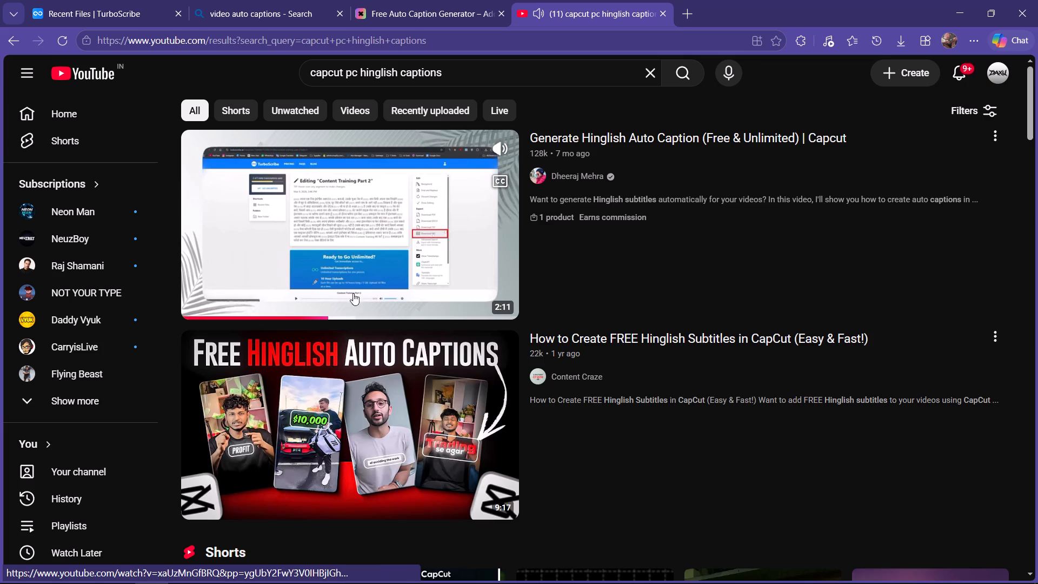
click(348, 307)
click(359, 307)
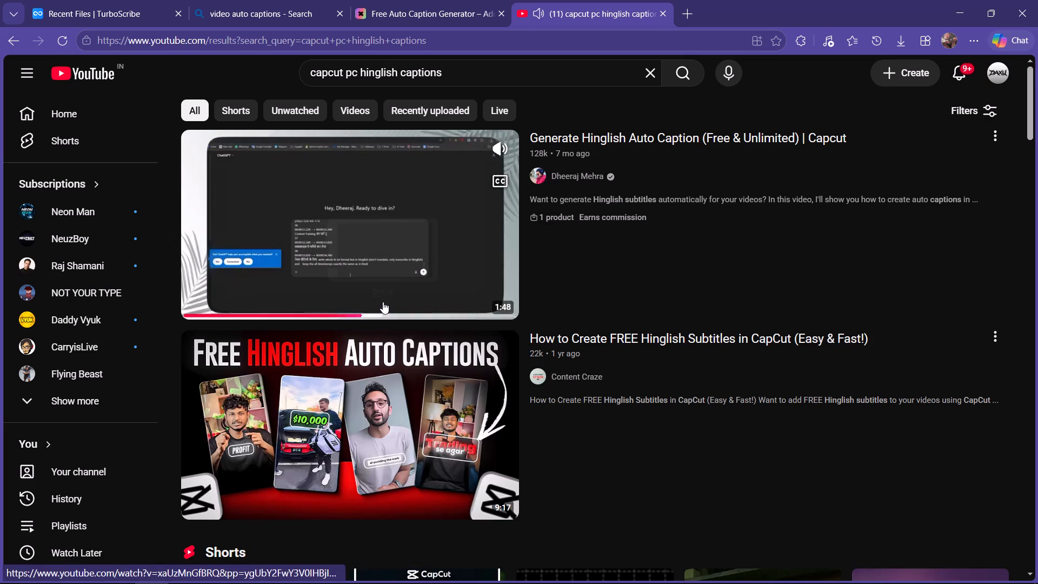
click(382, 307)
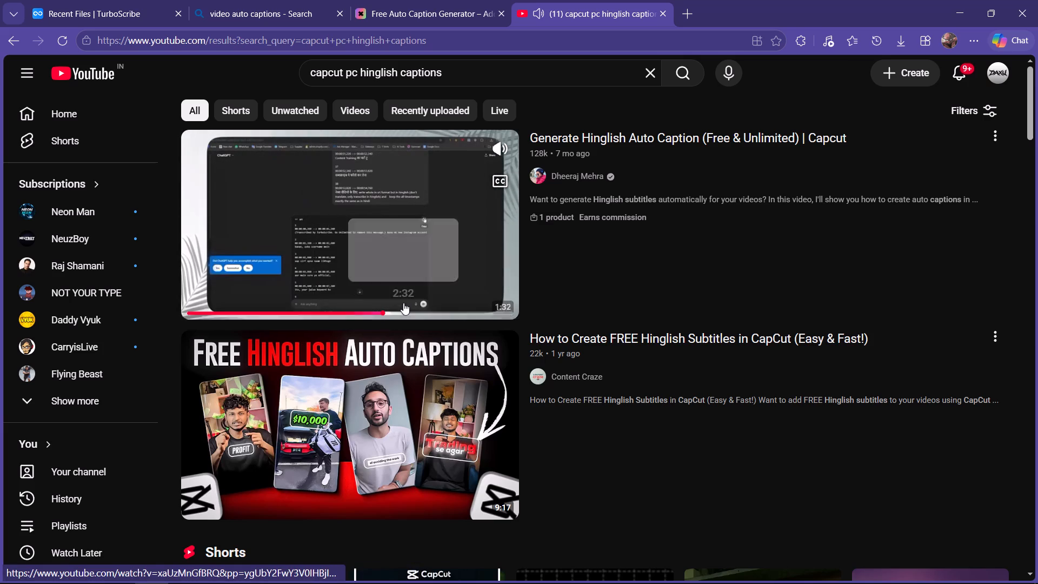
click(416, 310)
click(436, 310)
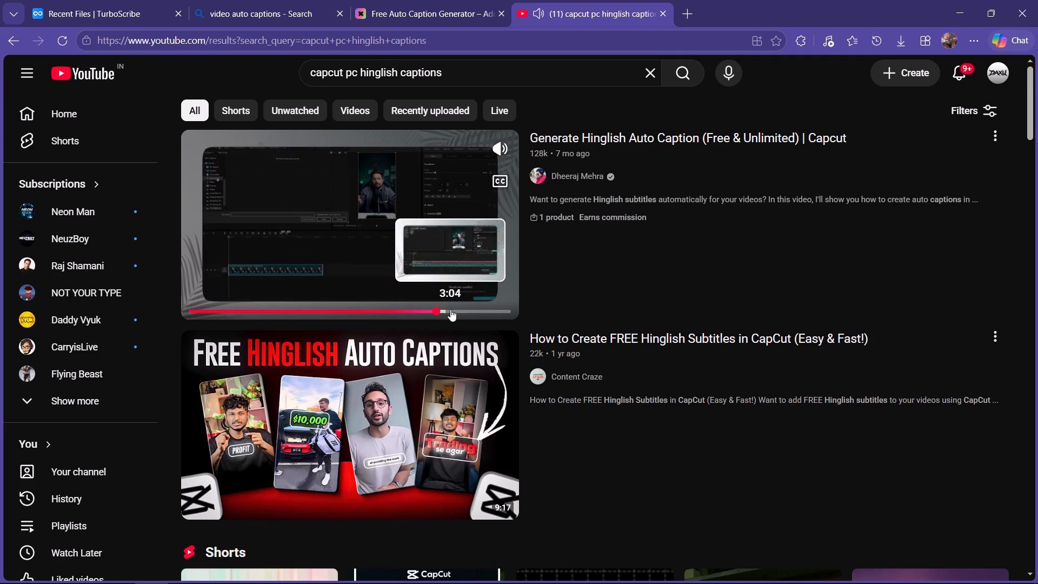
click(453, 309)
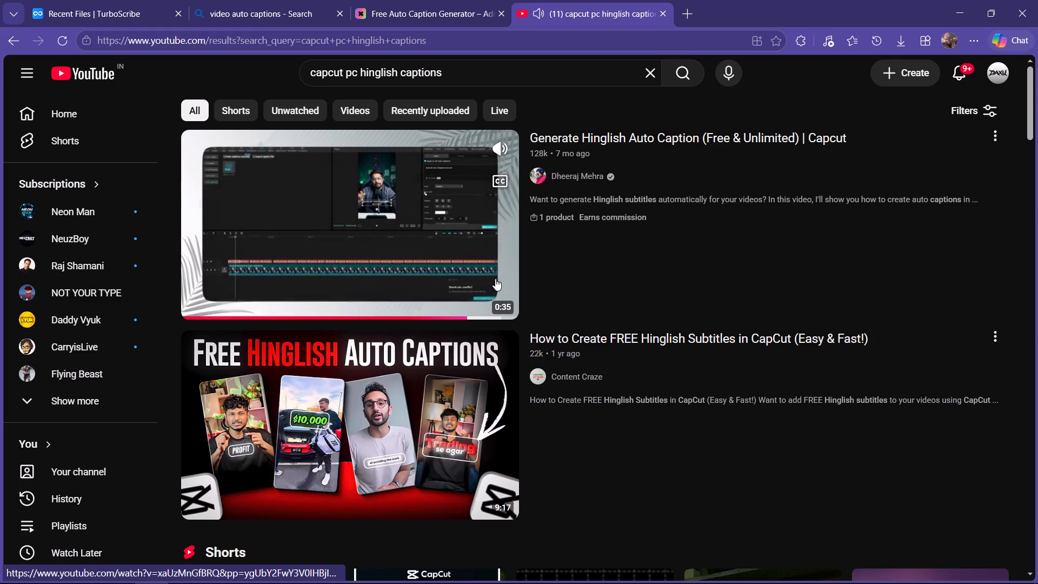
click(480, 304)
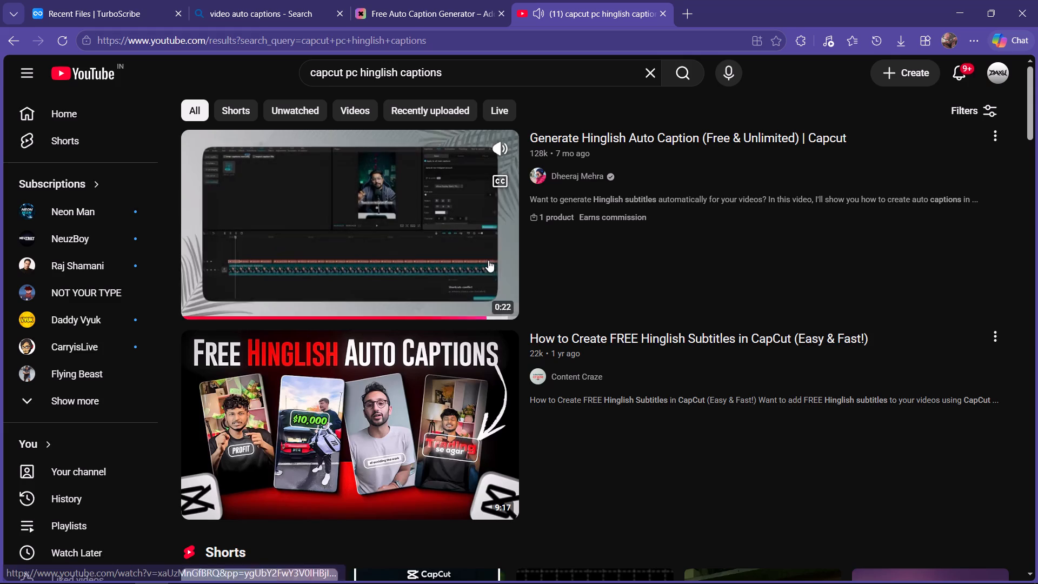
click(496, 304)
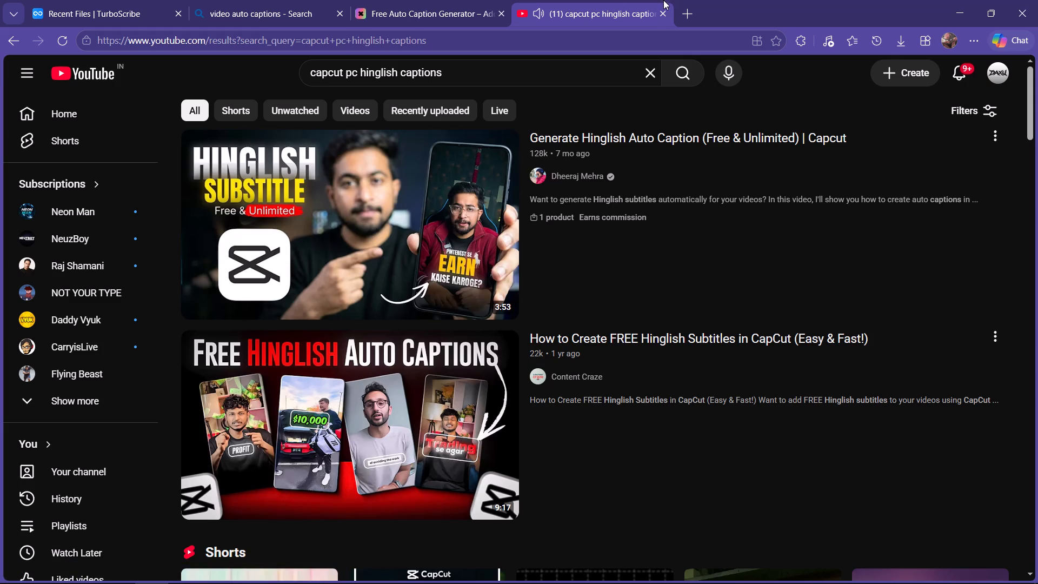
click(665, 14)
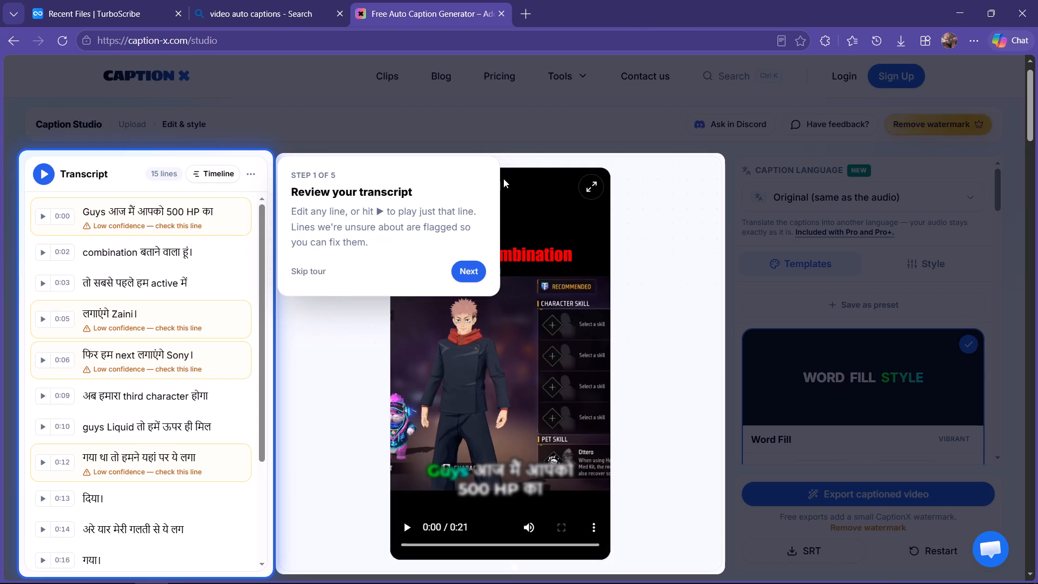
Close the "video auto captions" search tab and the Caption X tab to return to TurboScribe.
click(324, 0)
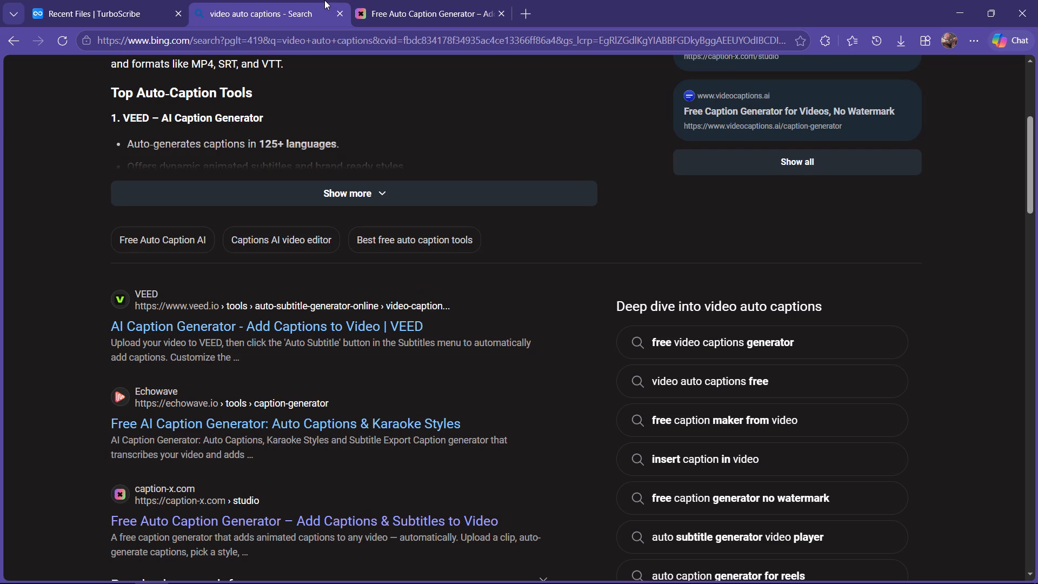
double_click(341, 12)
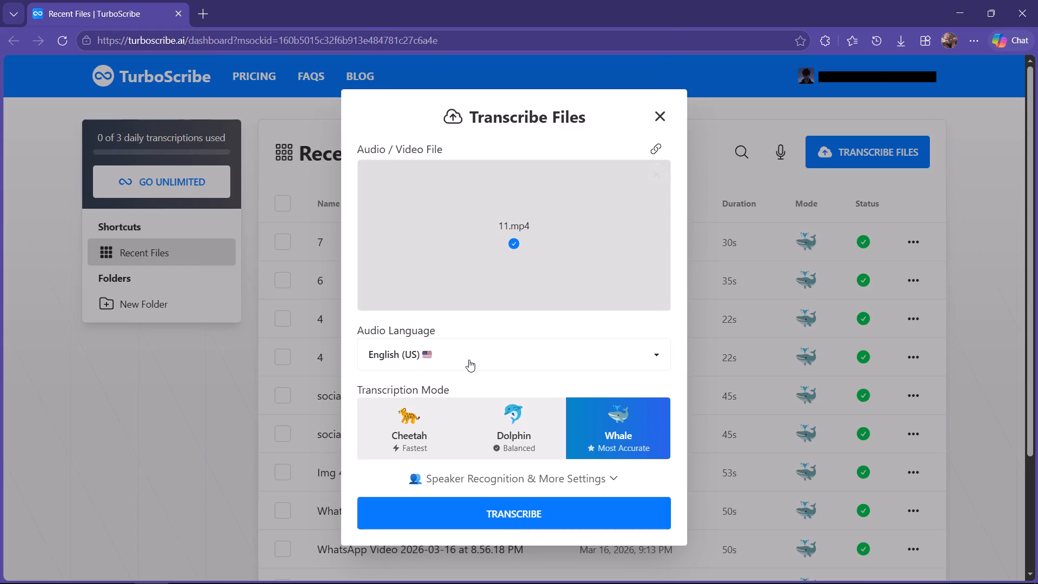
Set the audio language for 11.mp4 to Hindi and start the transcription in Whale mode.
click(469, 360)
scroll(403, 216, down, 3)
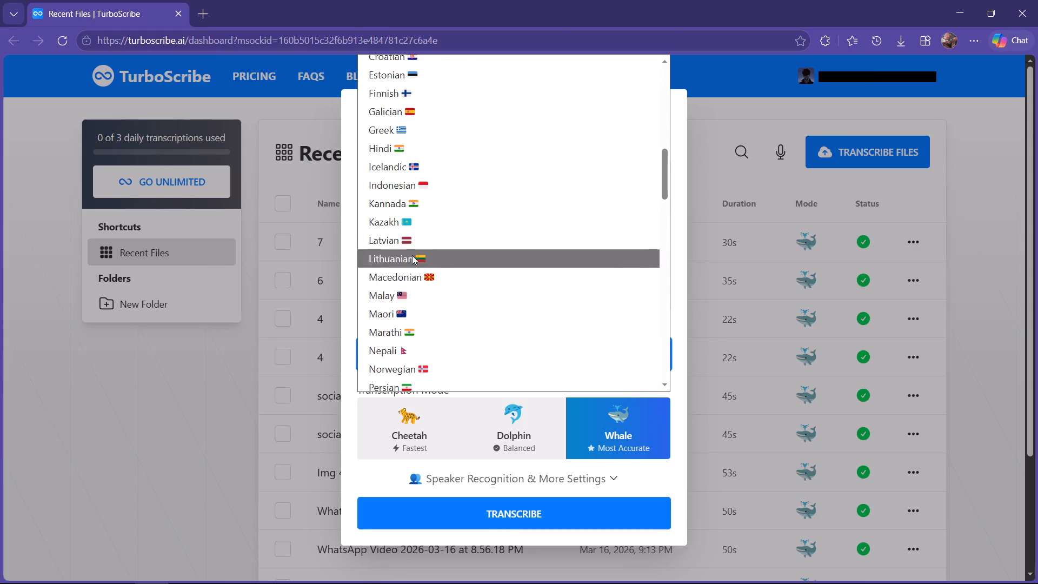
scroll(408, 320, down, 2)
scroll(412, 295, up, 7)
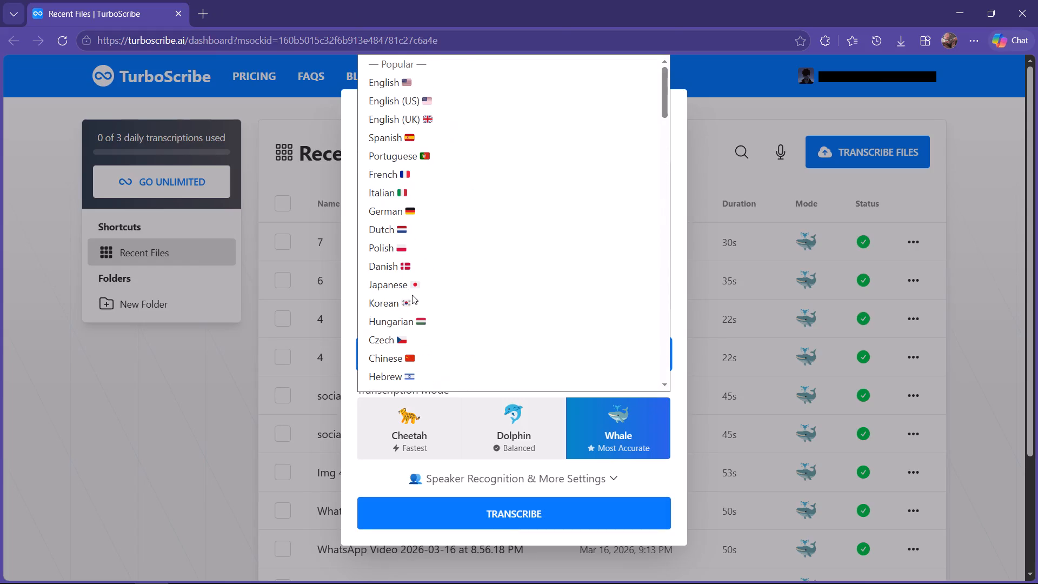
scroll(413, 260, down, 1)
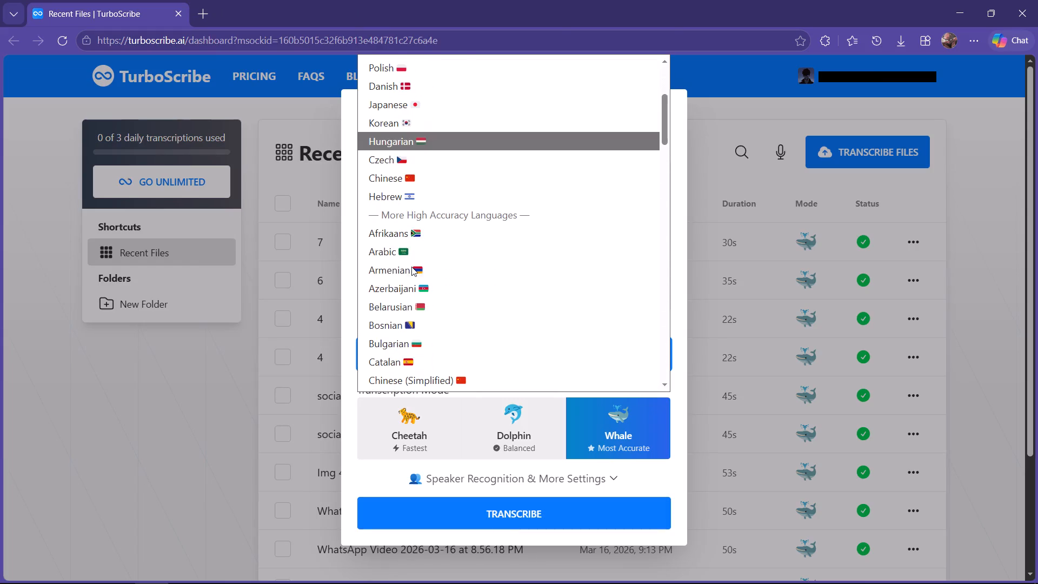
text(hind)
key(Return)
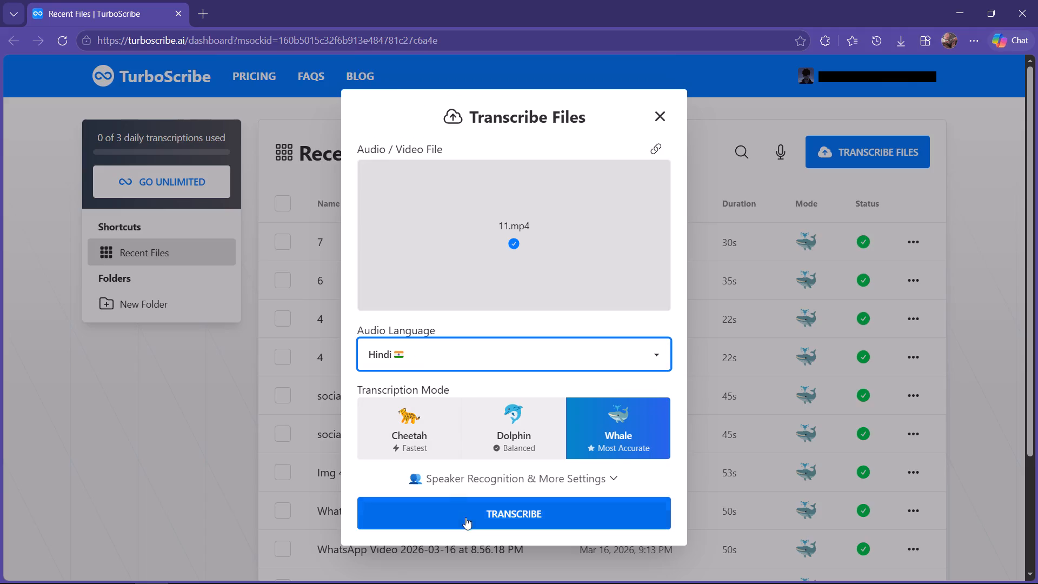
click(466, 516)
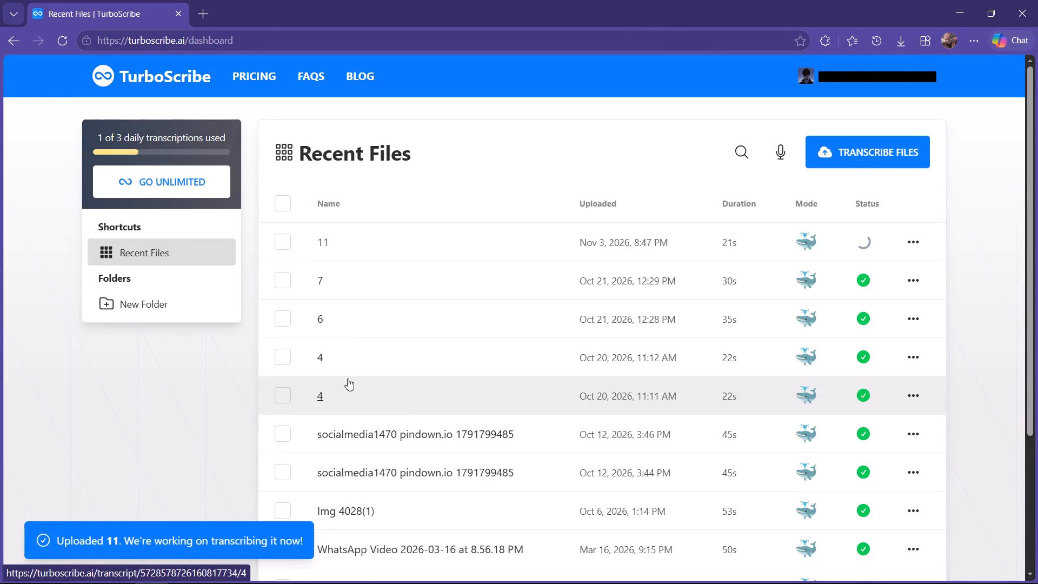
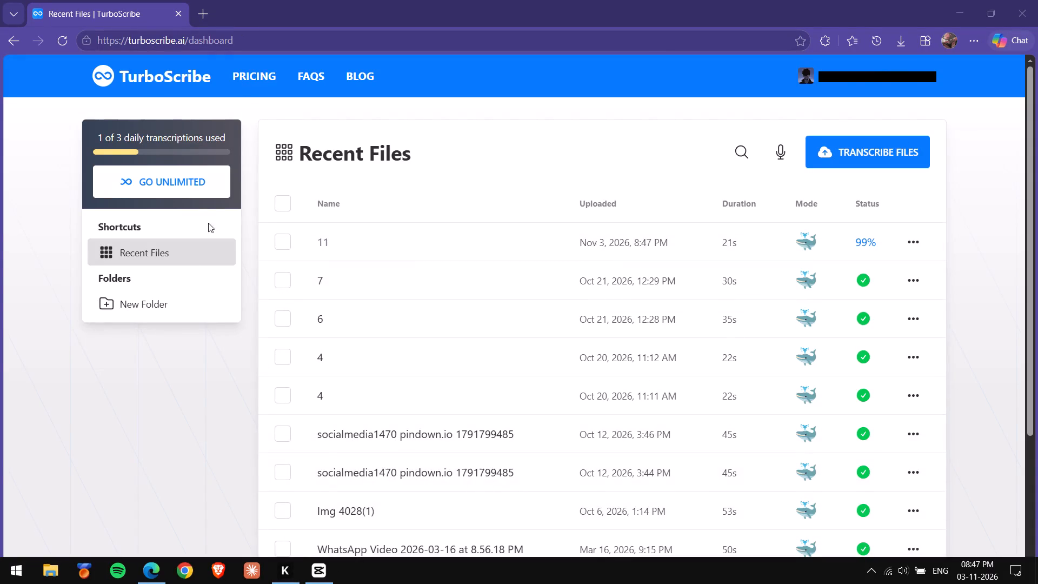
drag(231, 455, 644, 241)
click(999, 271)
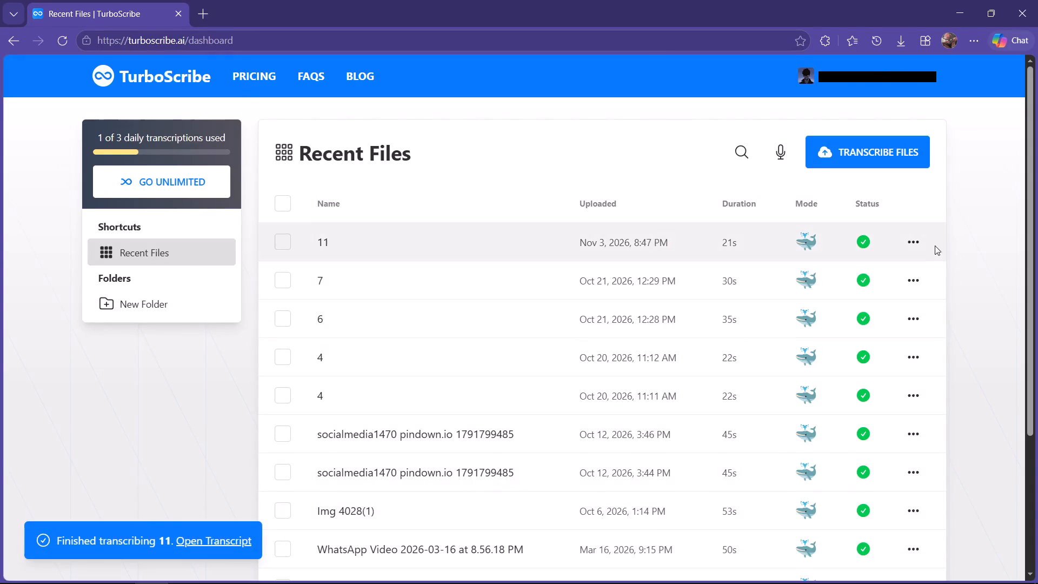
click(917, 244)
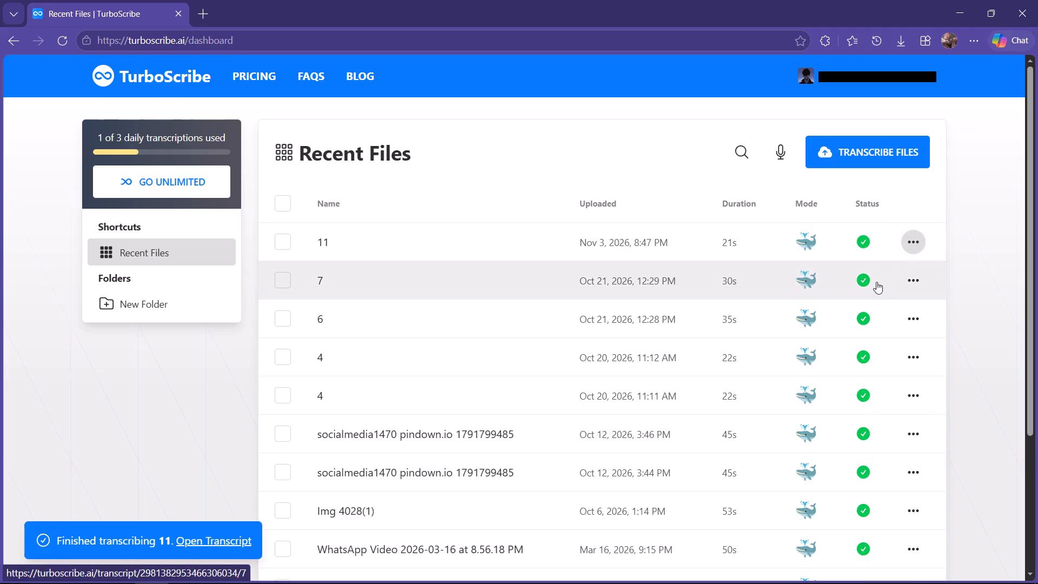
click(853, 300)
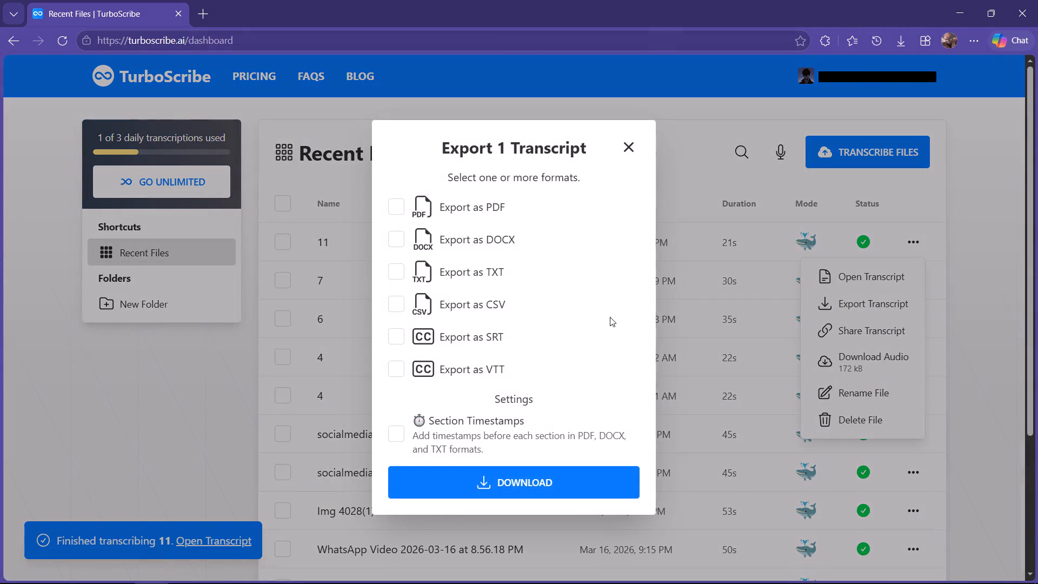
click(449, 336)
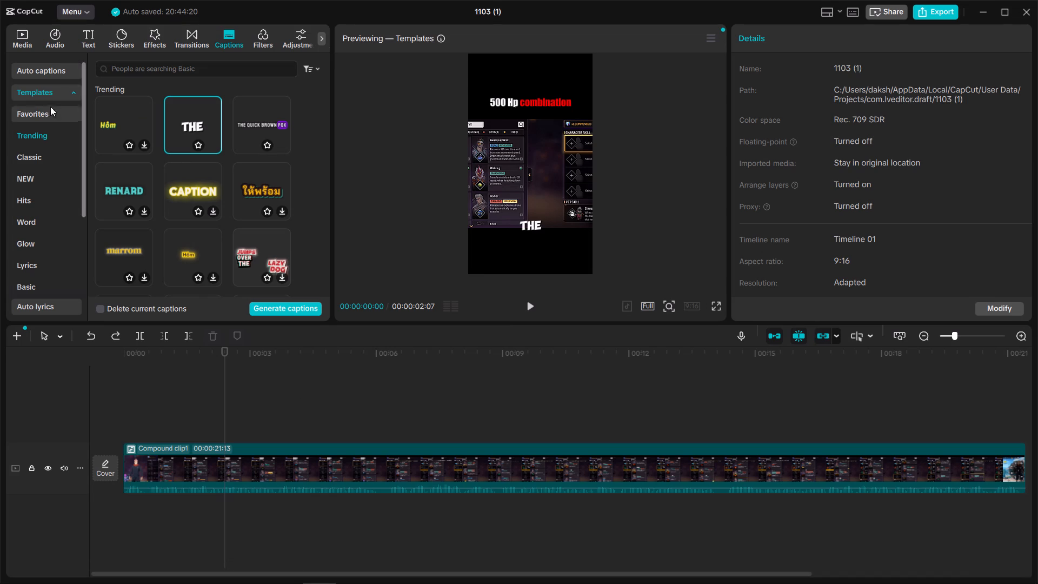
click(50, 76)
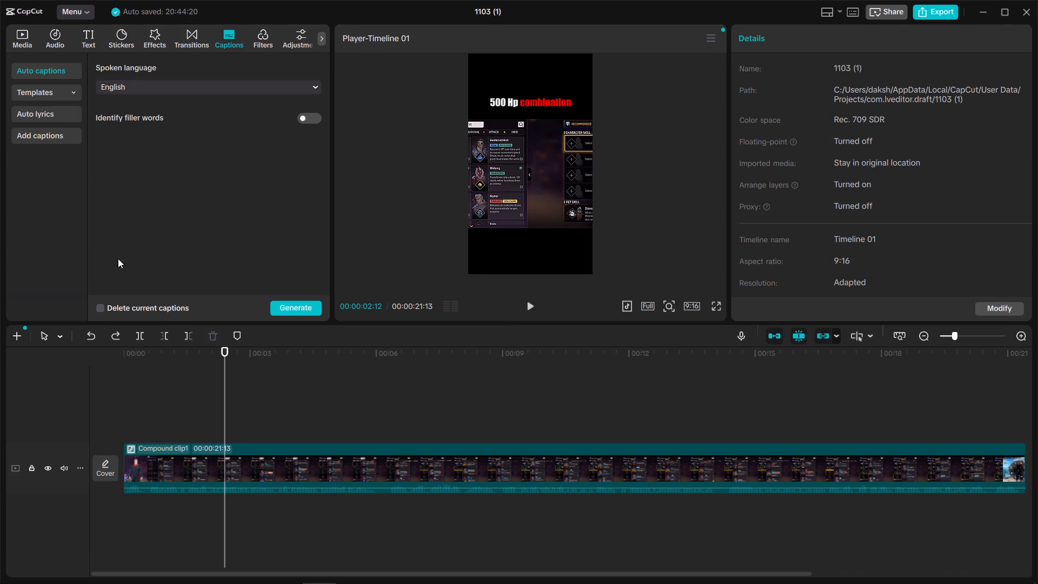
click(66, 136)
click(188, 112)
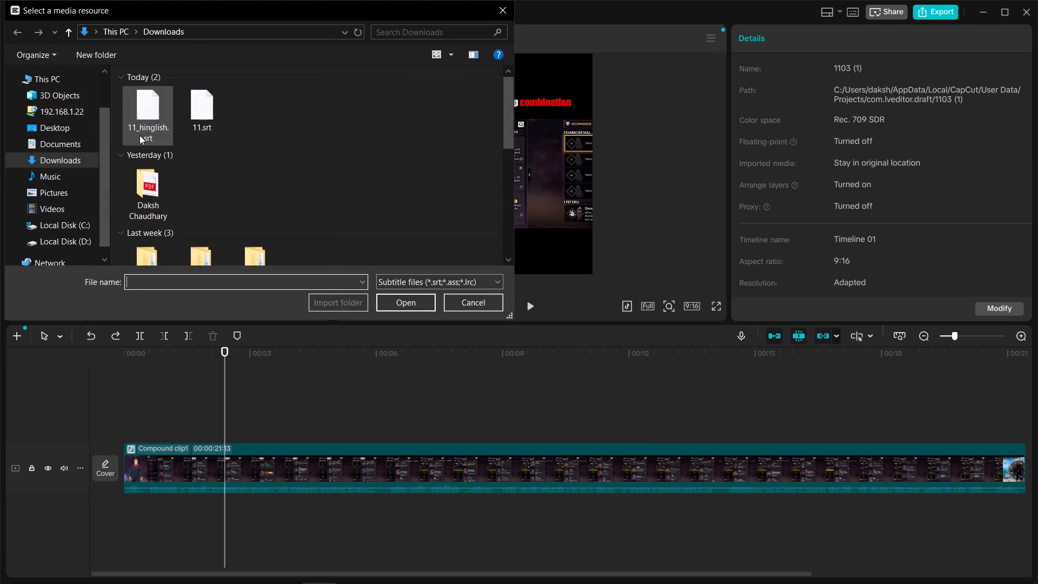
double_click(138, 134)
drag(114, 120, 118, 430)
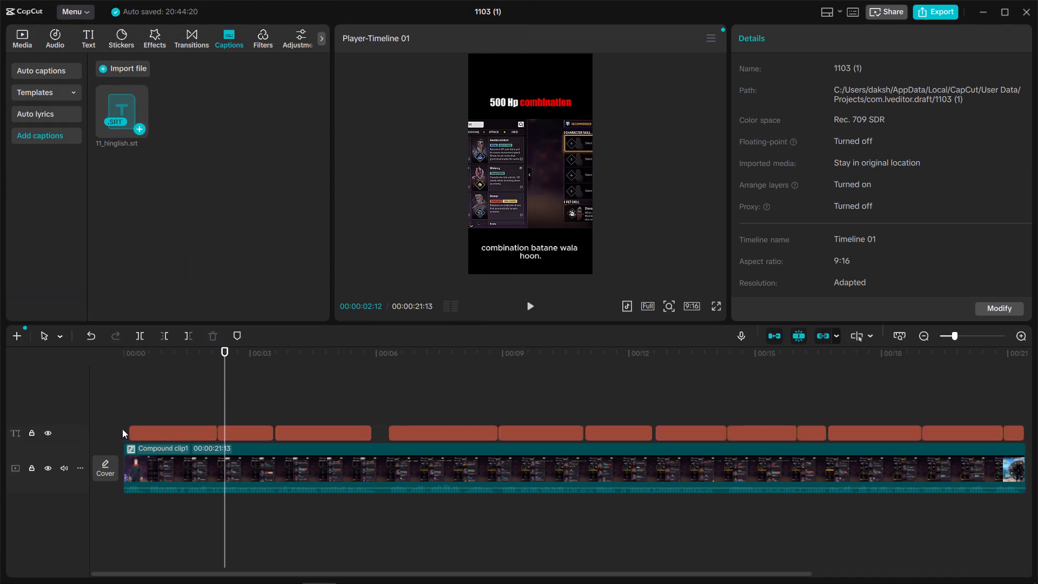
drag(159, 432, 146, 435)
Play the opening captions, then delete the TurboScribe notice from the first one, keeping "To guys, aaj main aapko 500 HP ka".
click(135, 410)
drag(135, 410, 106, 419)
key(space)
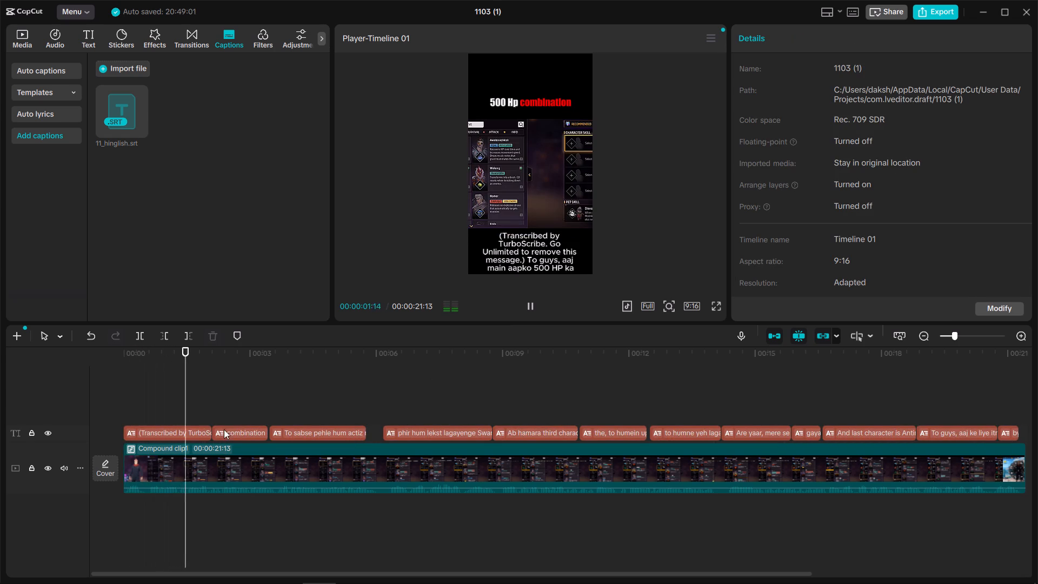
click(167, 412)
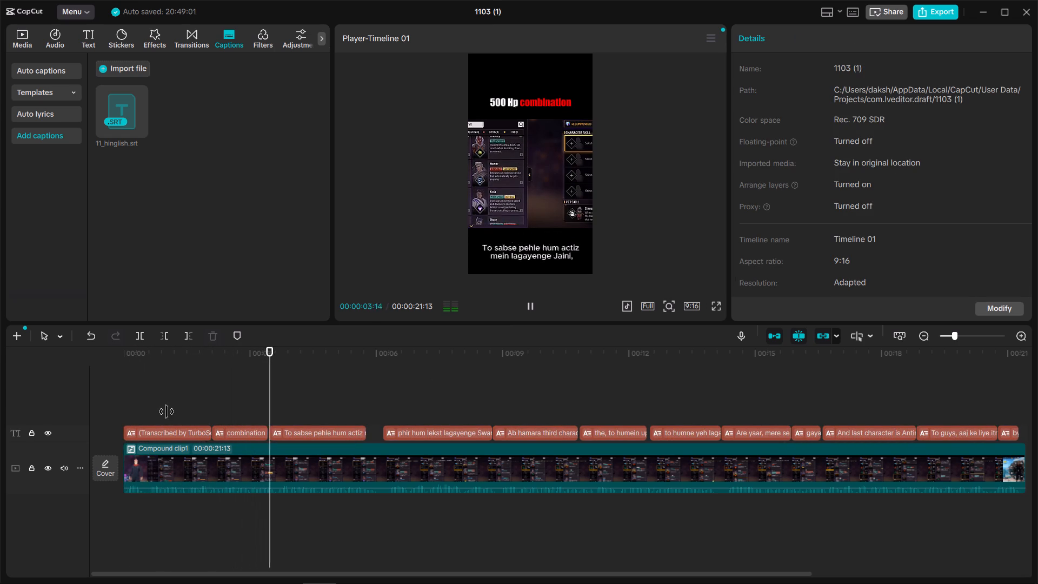
drag(167, 412, 154, 421)
click(176, 440)
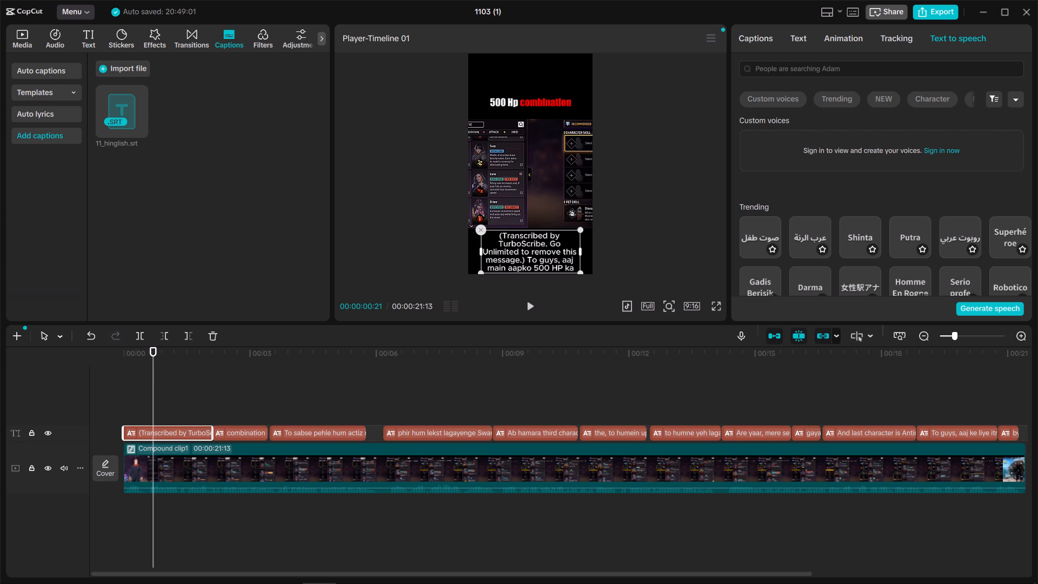
click(783, 42)
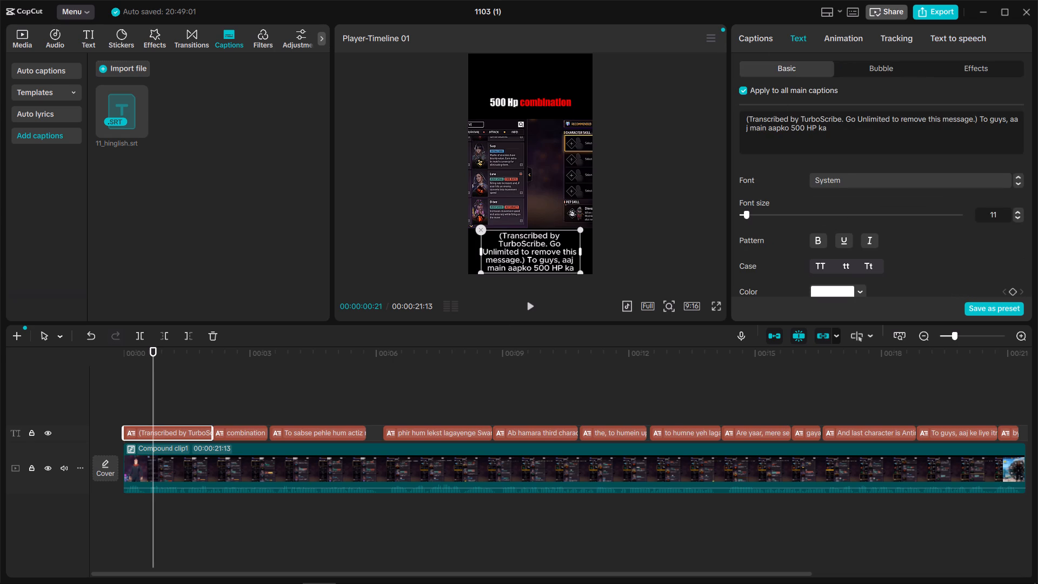
drag(980, 118, 734, 122)
key(BackSpace)
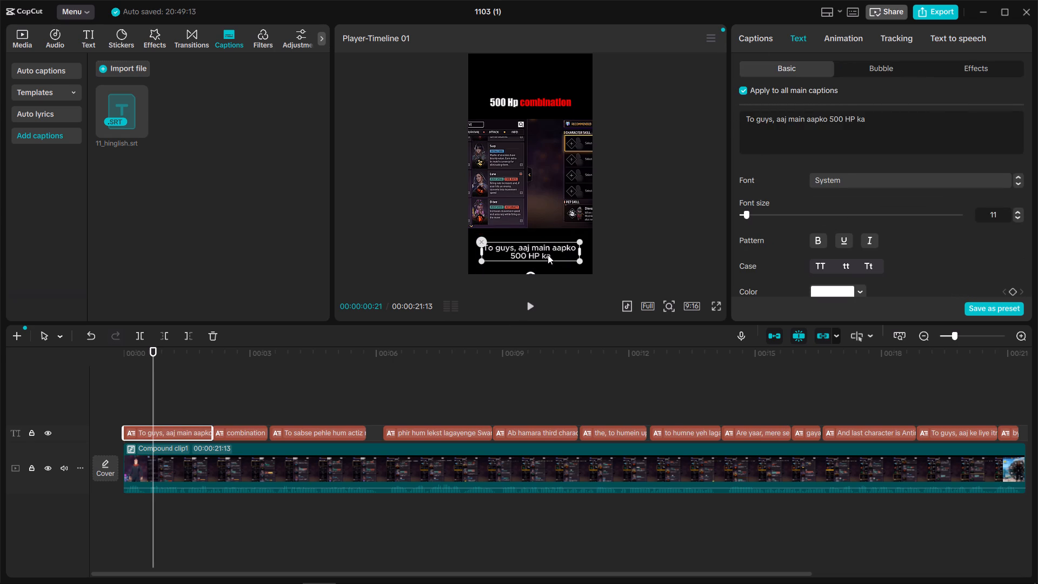
Play the timeline from the start to check the Hinglish captions' wording and timing against the video.
click(171, 395)
drag(171, 395, 103, 413)
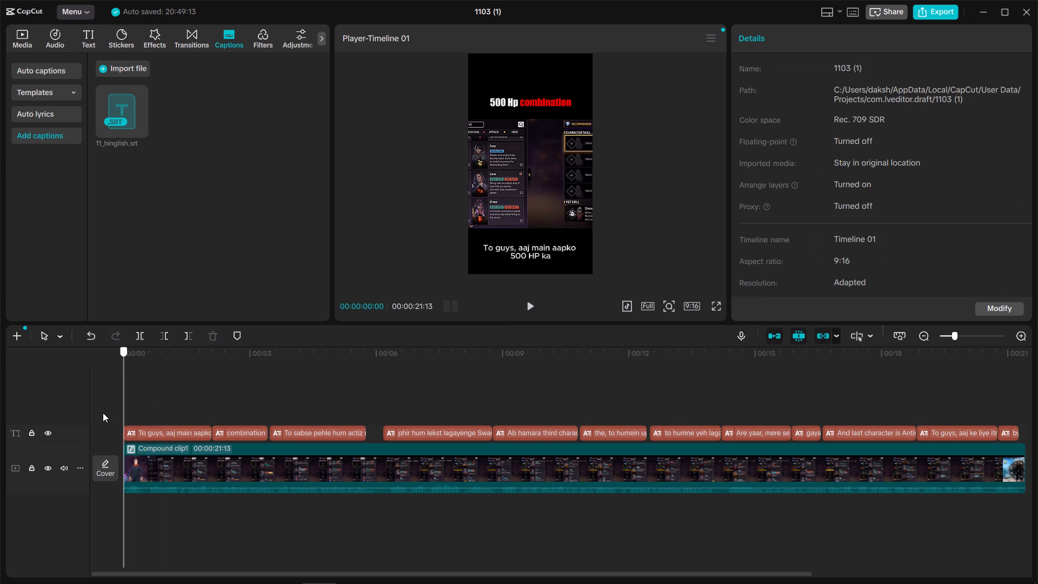
drag(103, 413, 97, 414)
key(space)
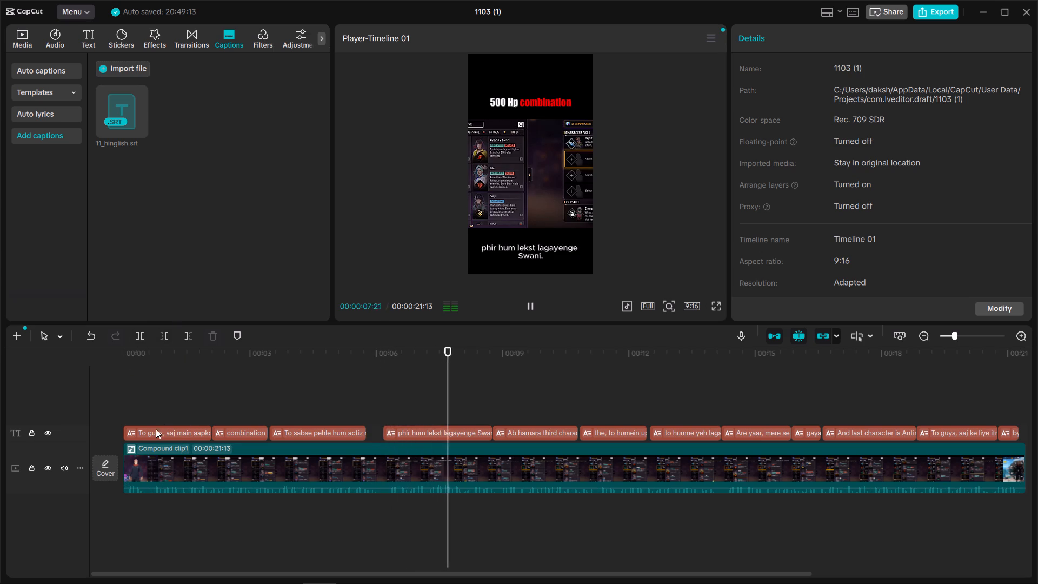
click(141, 412)
drag(141, 412, 189, 432)
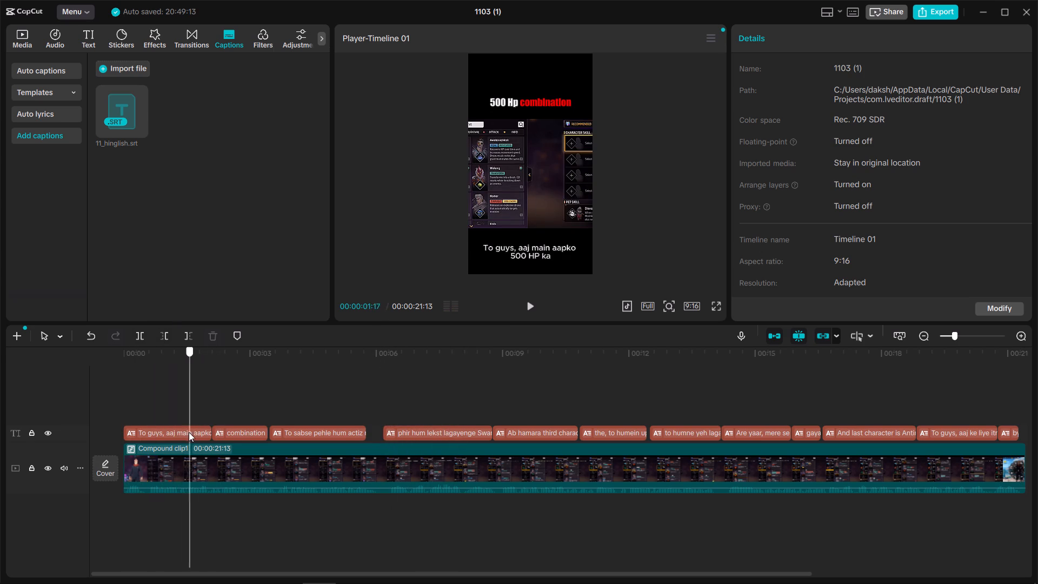
Replay the opening captions from the start of the timeline to check their look.
drag(189, 432, 165, 437)
click(137, 409)
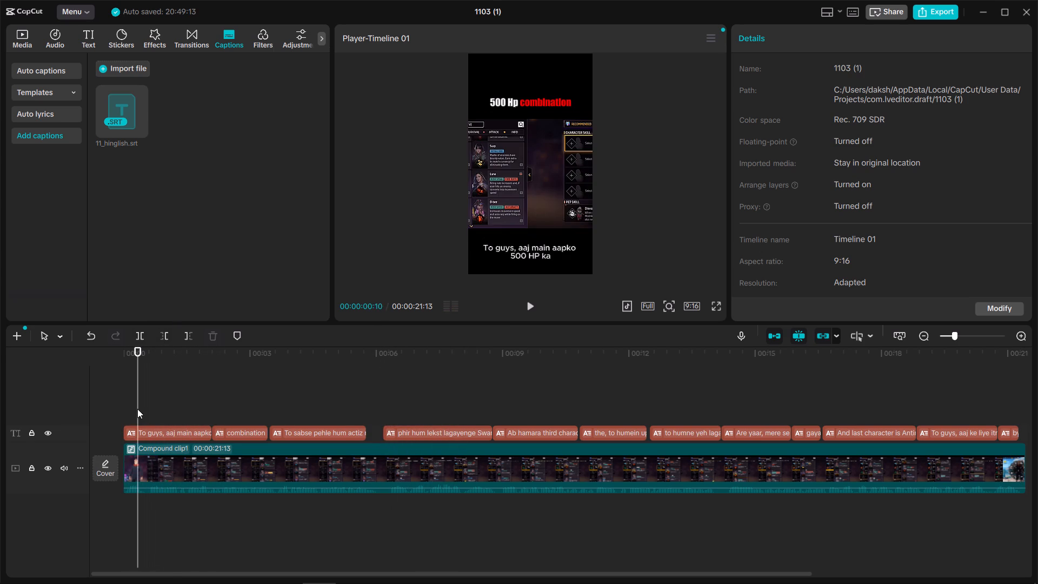
drag(137, 409, 111, 416)
key(space)
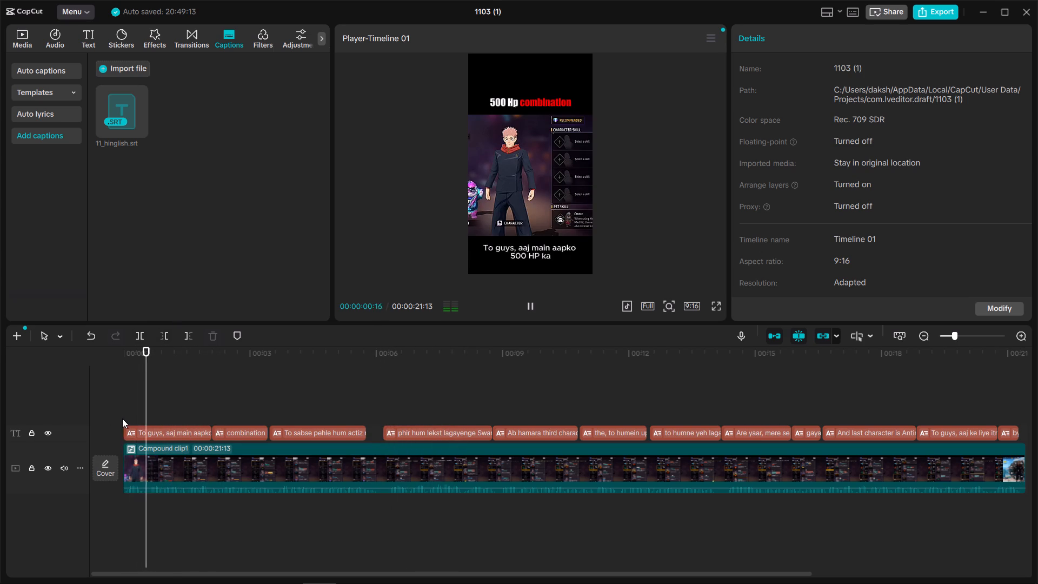
click(160, 404)
drag(160, 404, 145, 414)
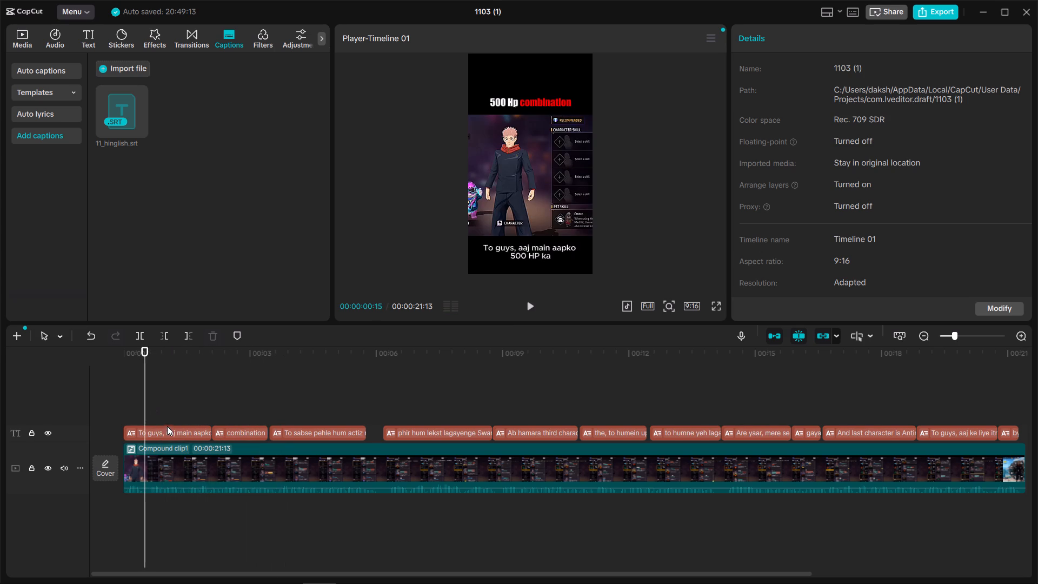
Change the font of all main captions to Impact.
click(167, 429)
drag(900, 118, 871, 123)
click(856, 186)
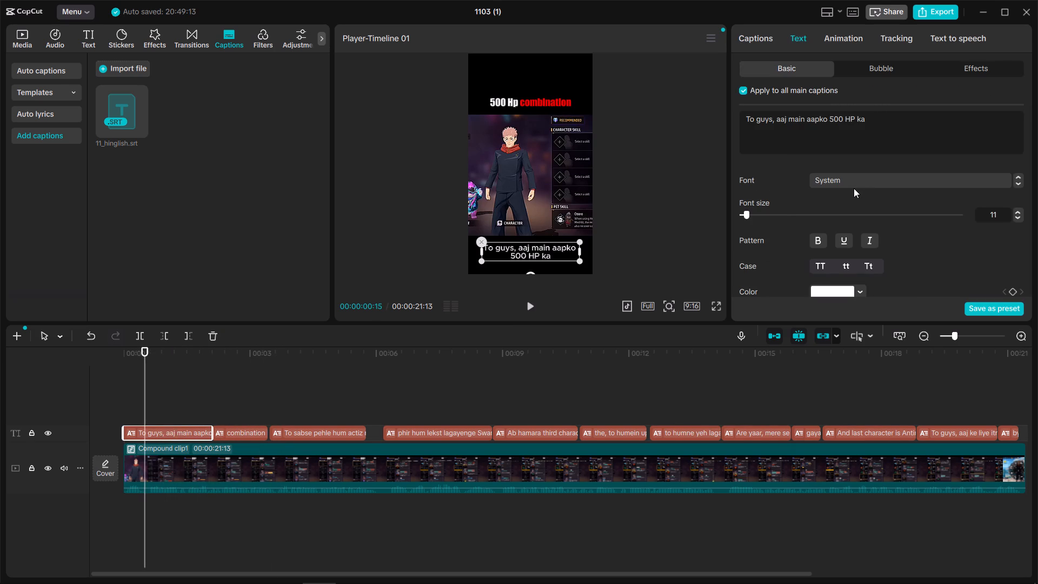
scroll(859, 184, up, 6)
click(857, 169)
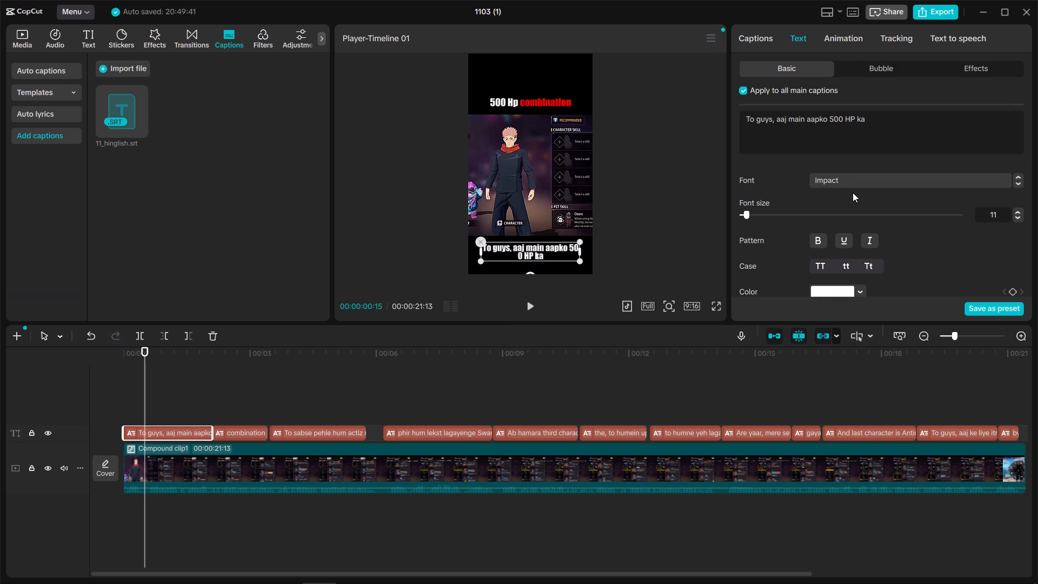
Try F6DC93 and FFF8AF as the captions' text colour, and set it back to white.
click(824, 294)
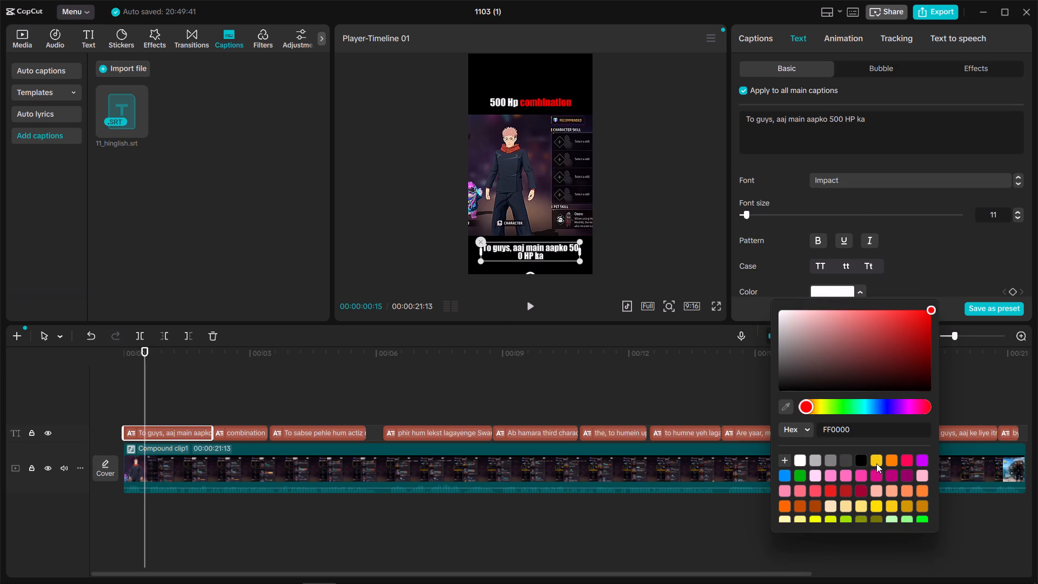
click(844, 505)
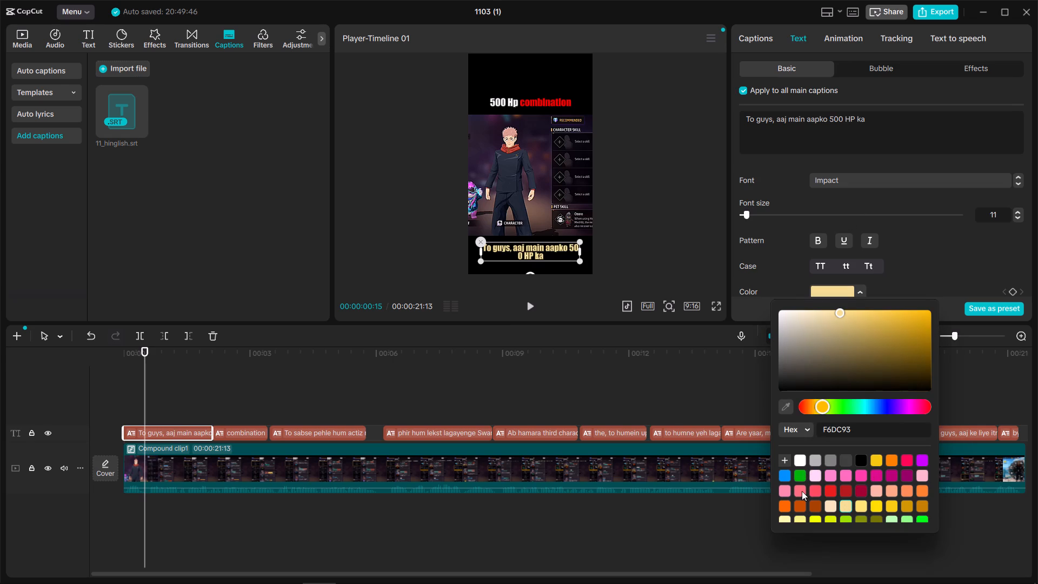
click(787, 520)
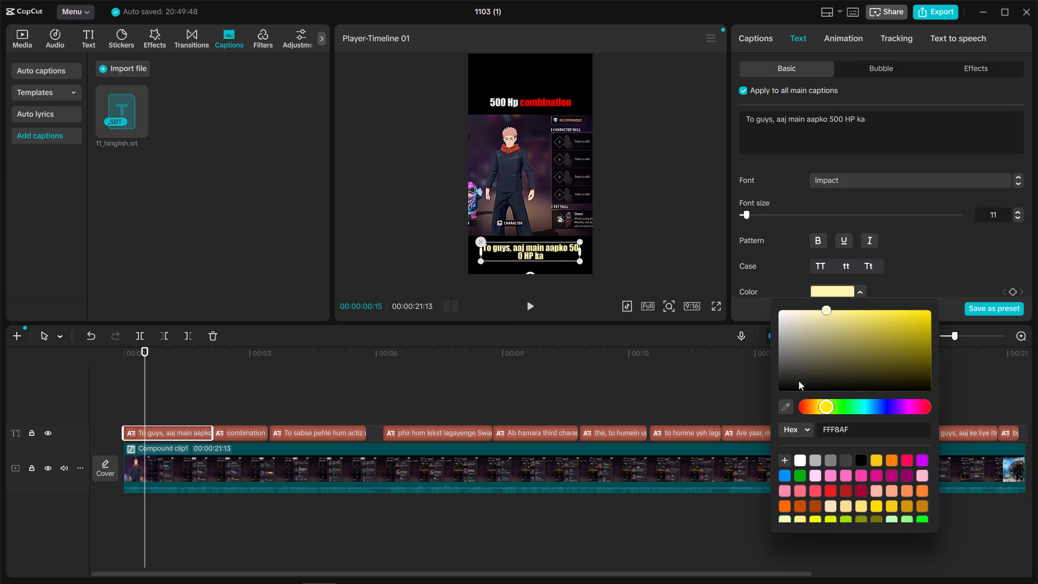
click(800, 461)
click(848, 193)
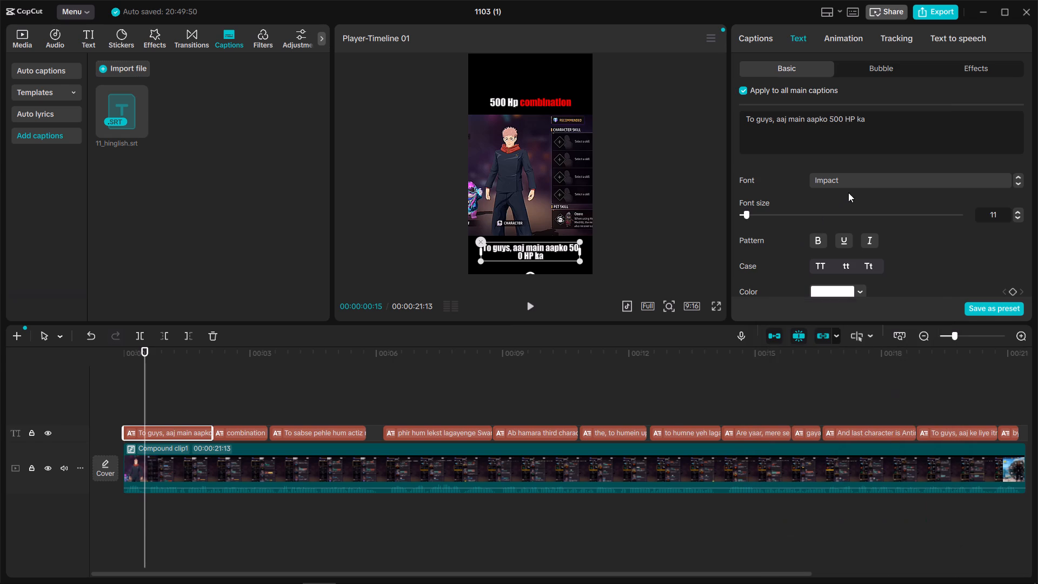
Scale the captions down slightly and move them lower in the black band beneath the gameplay picture.
drag(580, 262, 568, 258)
drag(554, 252, 554, 250)
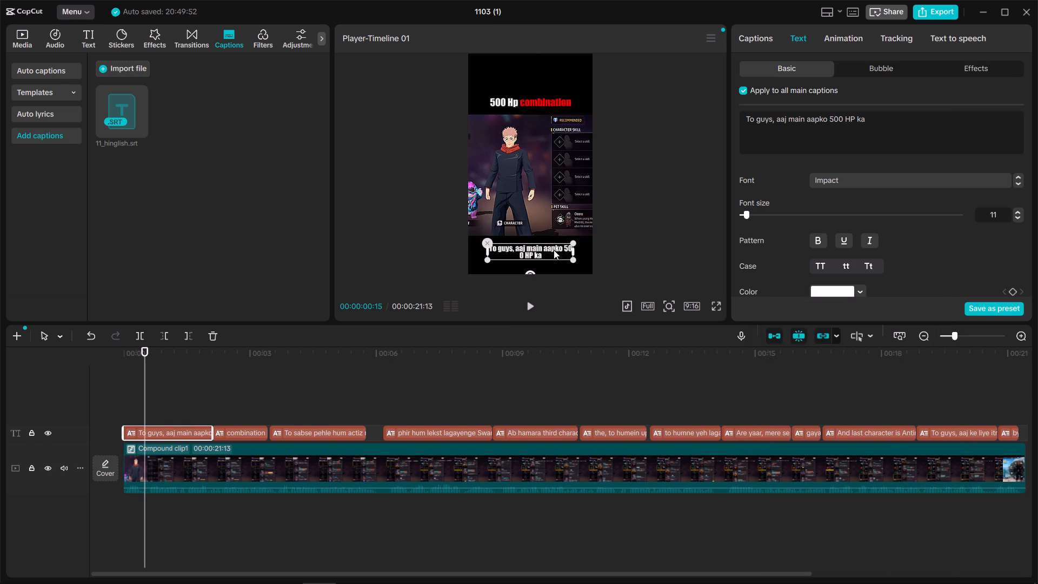
drag(554, 250, 553, 258)
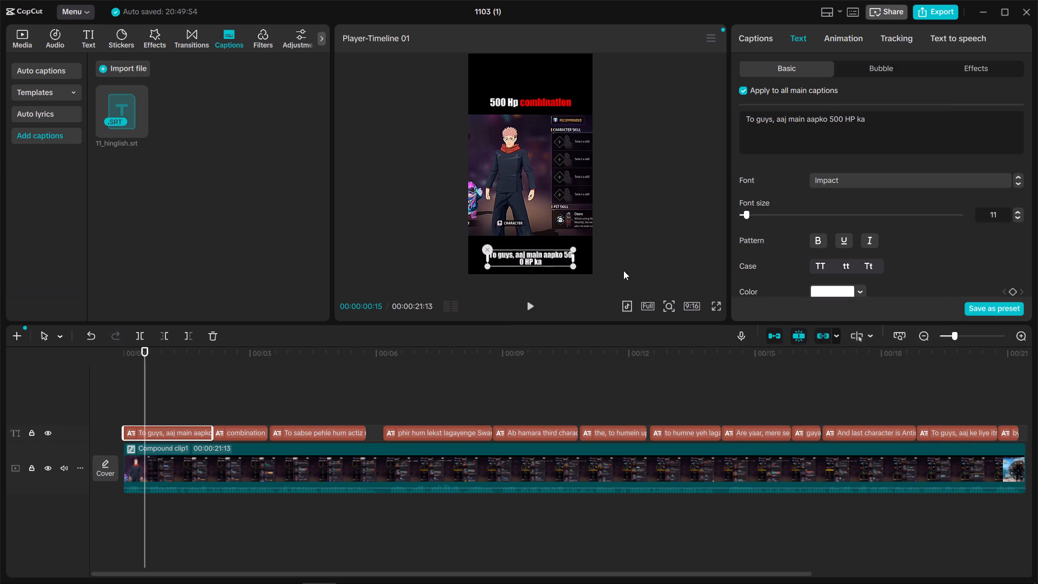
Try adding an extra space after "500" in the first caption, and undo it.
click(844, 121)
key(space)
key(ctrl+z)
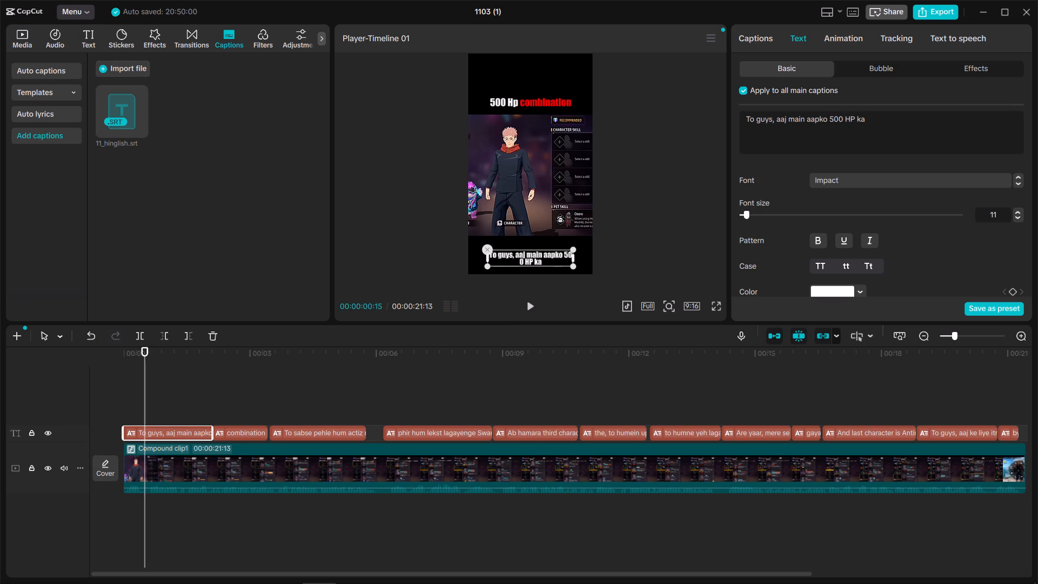
Remove the comma after "guys" in the first caption so it reads "To guys aaj main aapko 500 HP ka".
click(776, 121)
click(776, 121)
click(776, 120)
key(BackSpace)
key(BackSpace)
key(space)
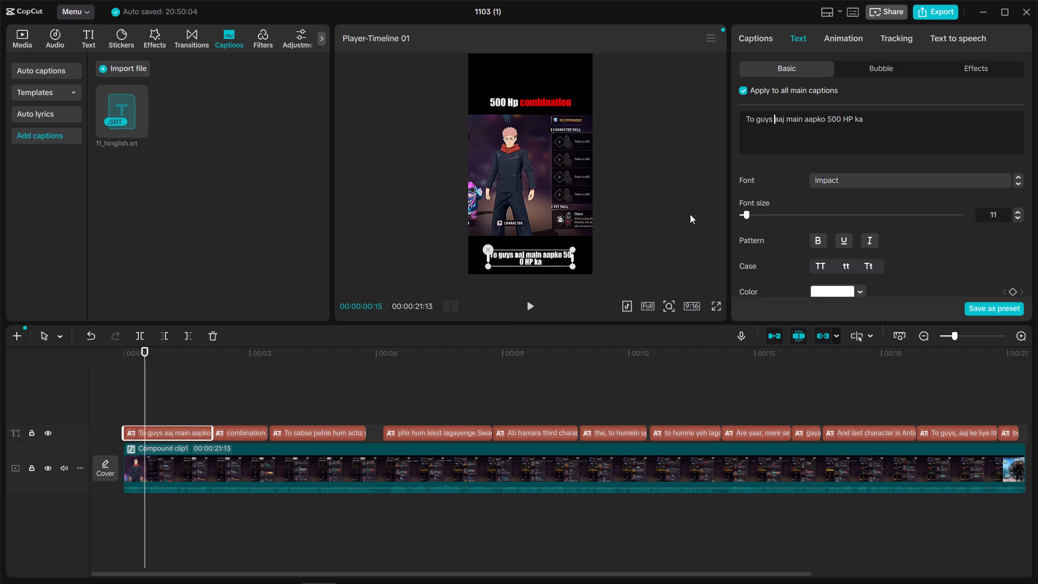
Widen the first caption's text box so "500" stays whole on the first line, and scale it down slightly.
click(574, 260)
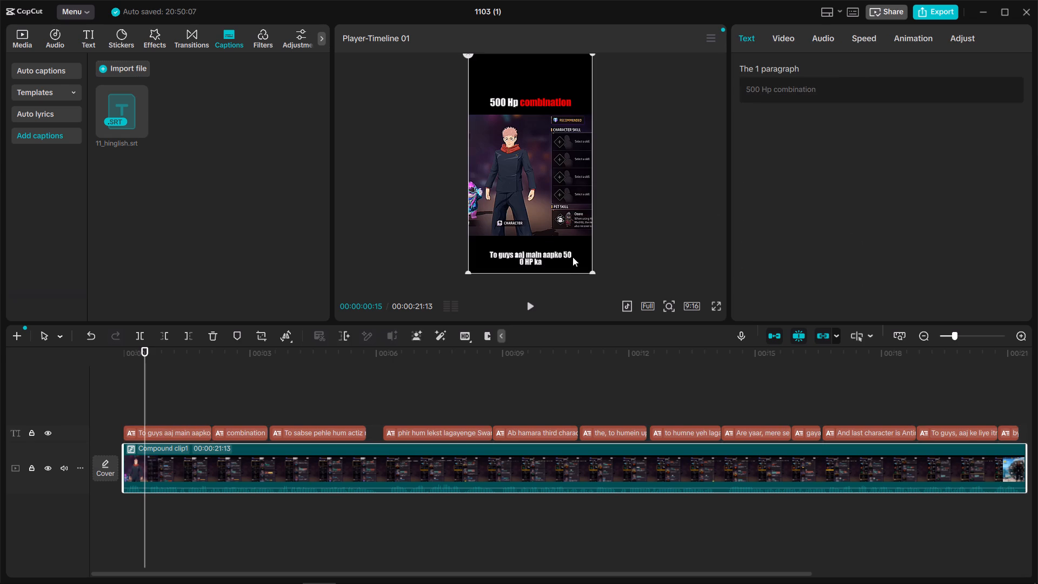
click(556, 251)
click(552, 251)
click(570, 255)
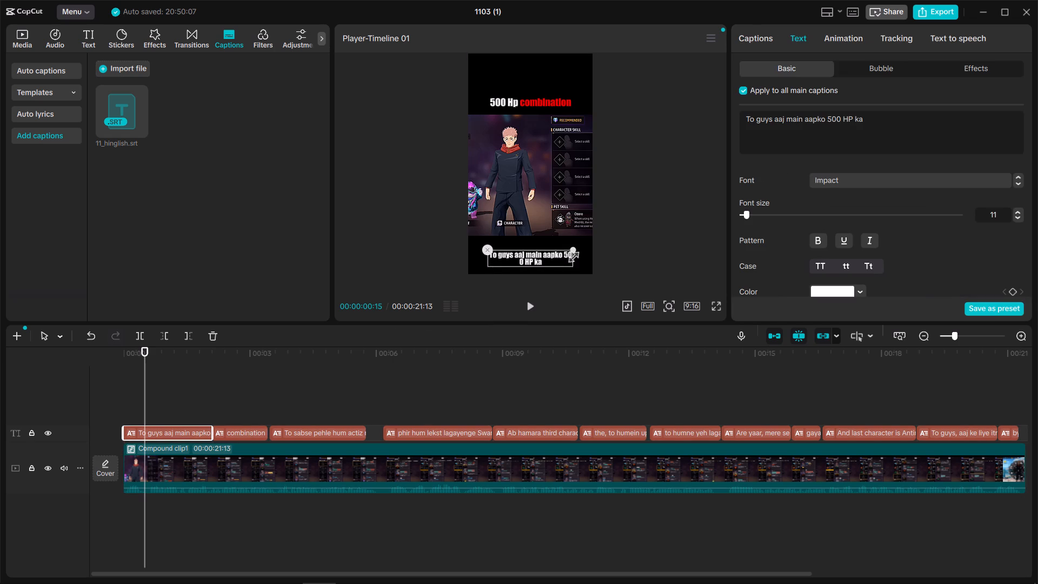
drag(574, 257, 580, 257)
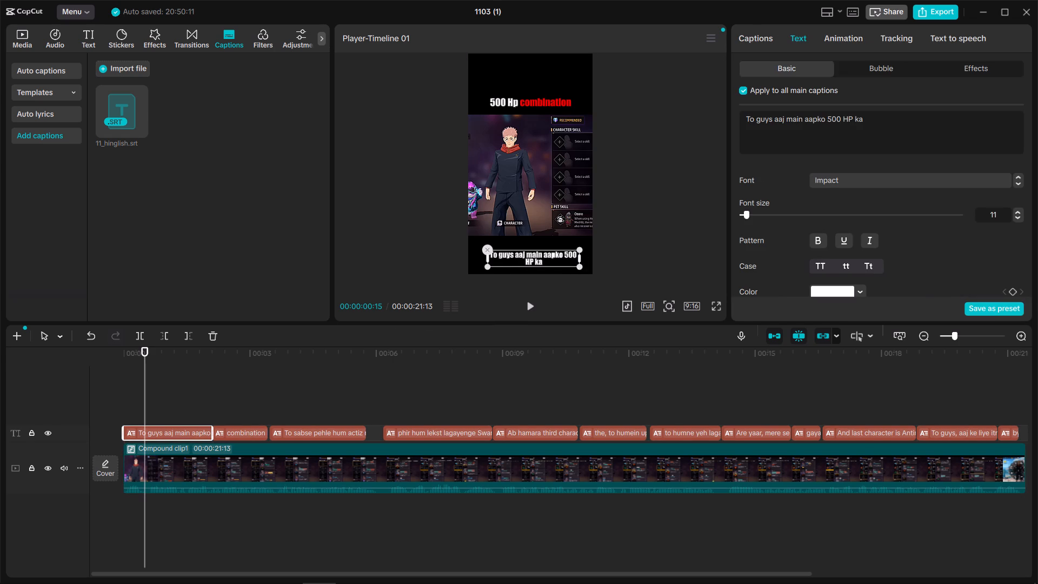
drag(581, 268, 575, 268)
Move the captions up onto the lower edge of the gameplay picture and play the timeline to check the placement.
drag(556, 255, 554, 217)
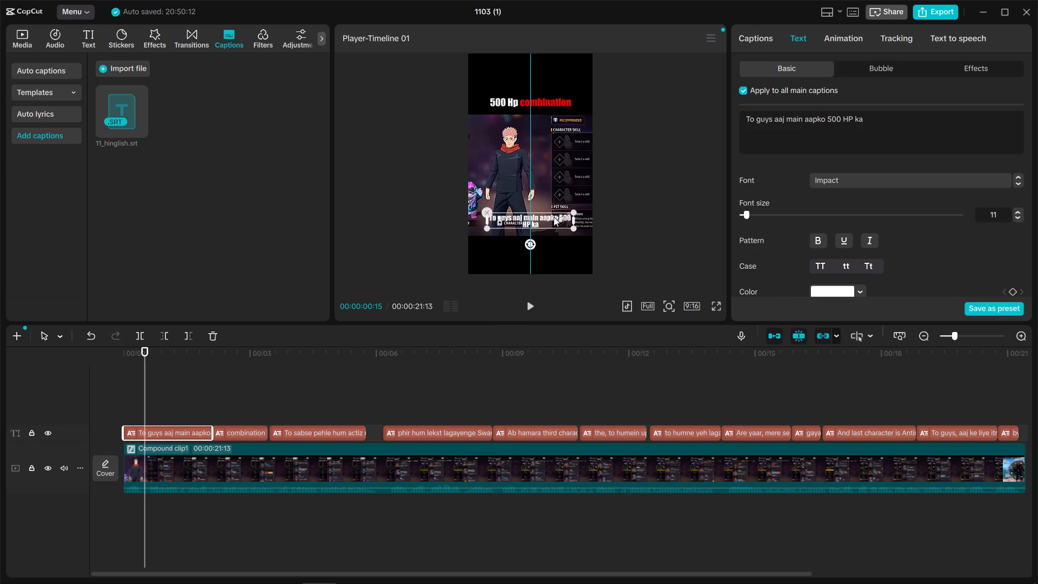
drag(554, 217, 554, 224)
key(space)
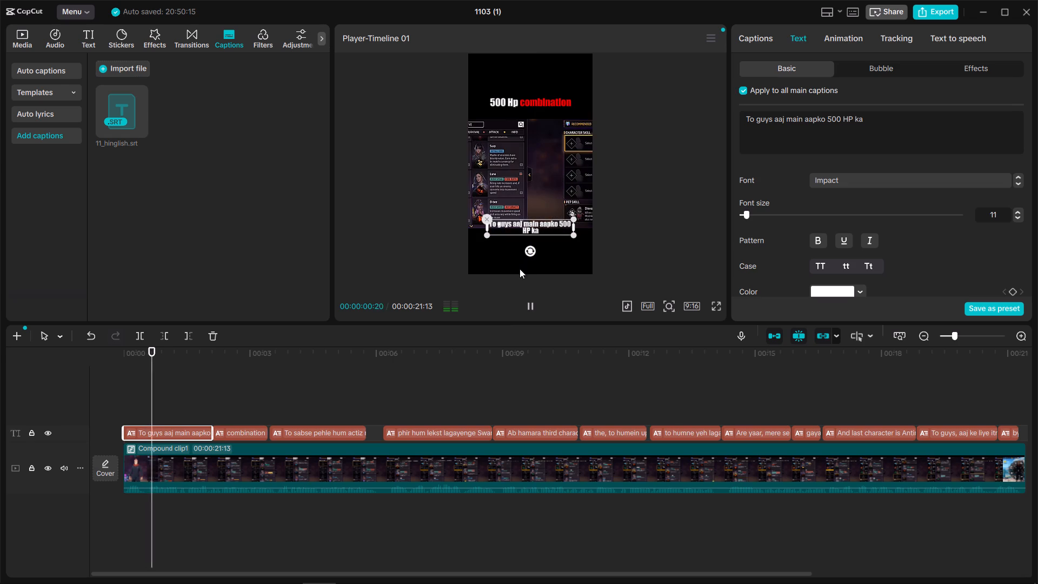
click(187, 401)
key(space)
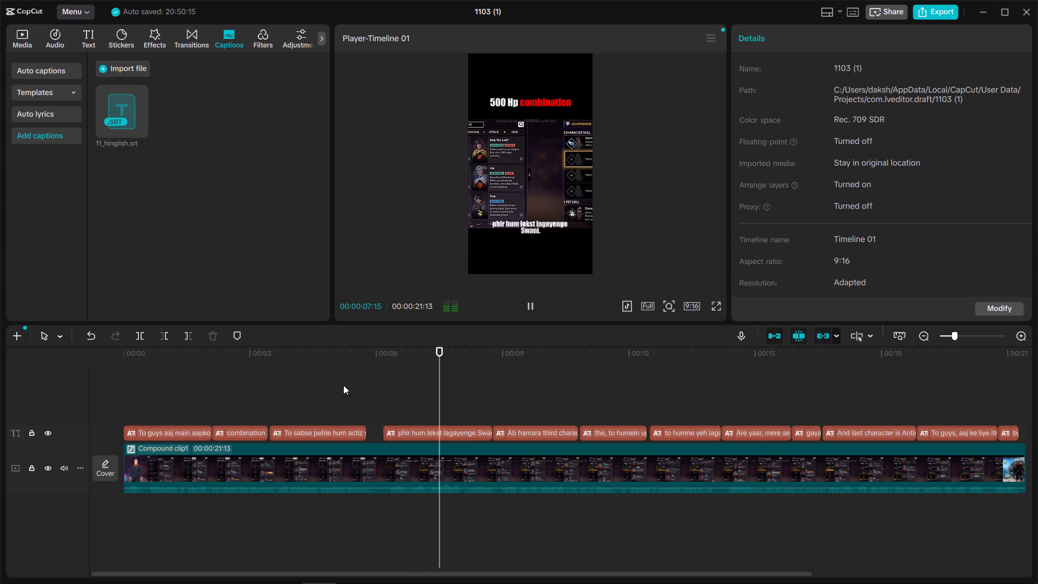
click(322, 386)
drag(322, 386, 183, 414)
Move the captions down to just below the gameplay picture, and scrub the first caption to check the placement.
click(180, 433)
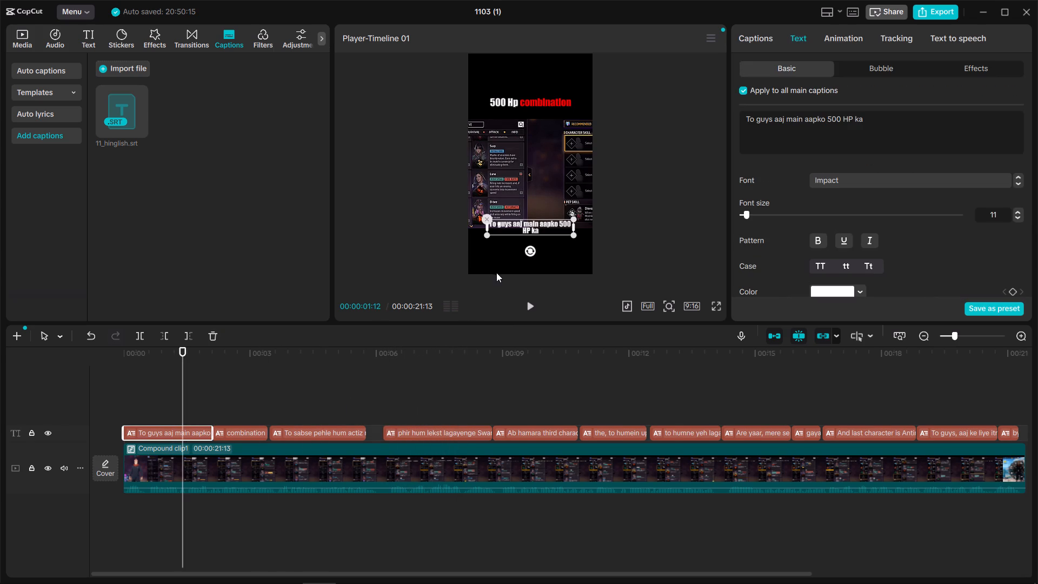
drag(533, 233, 534, 242)
click(249, 406)
drag(249, 406, 194, 424)
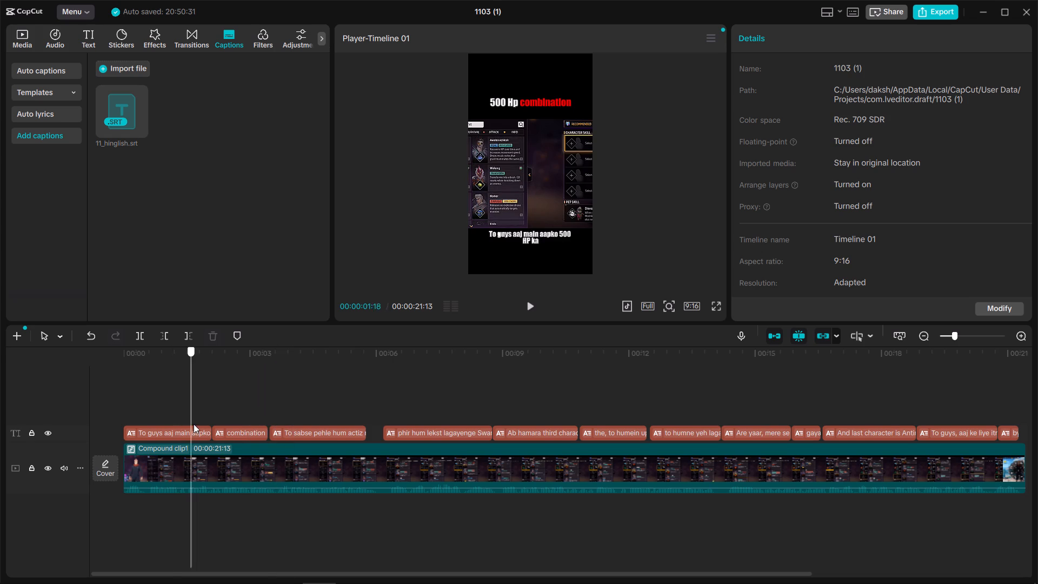
drag(194, 424, 177, 432)
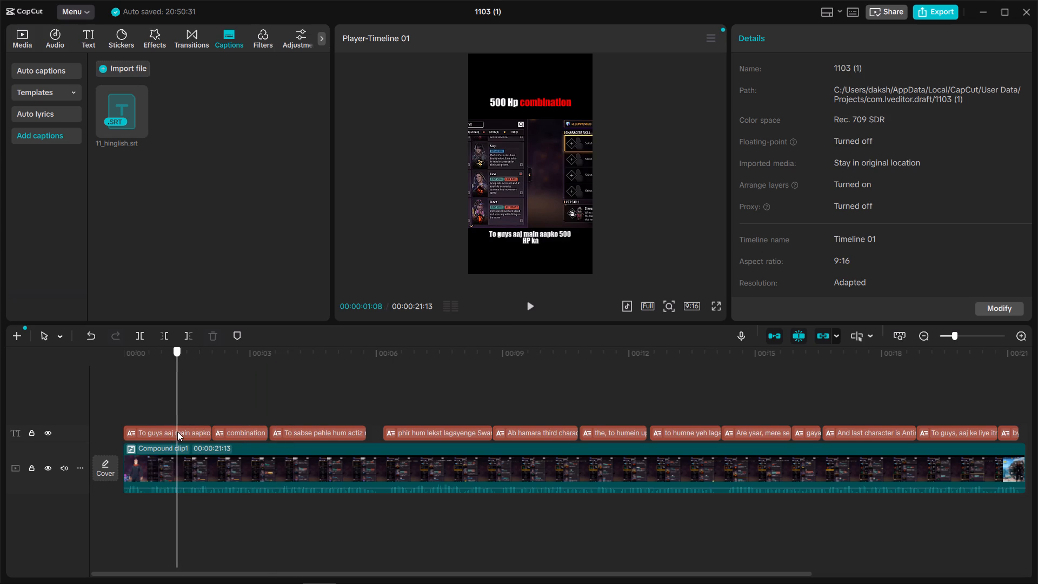
drag(177, 432, 183, 438)
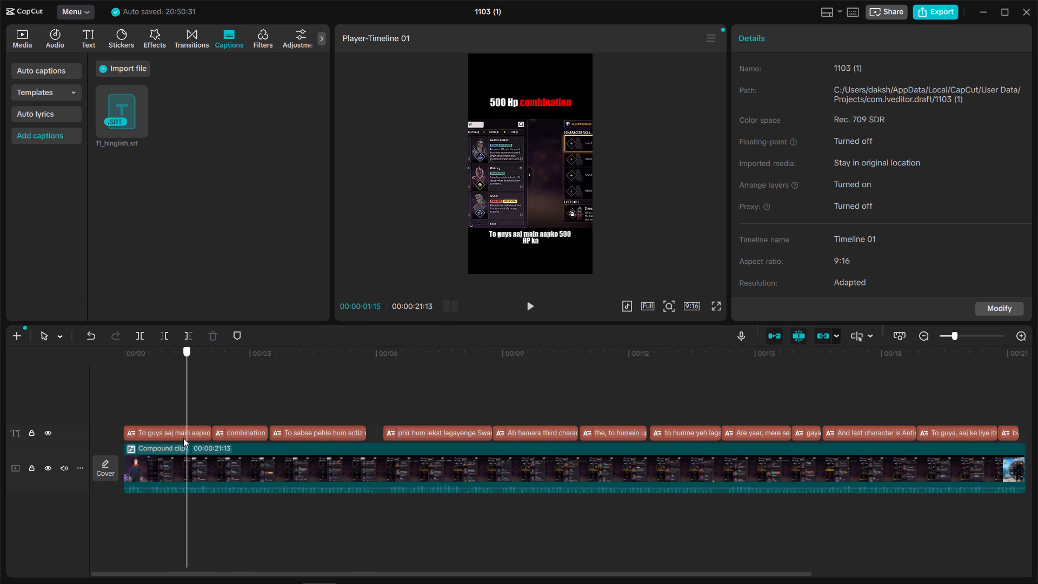
drag(183, 438, 176, 439)
Browse the available fonts for the first caption and change all main captions to Ebrima Bold.
click(177, 436)
click(848, 189)
click(847, 181)
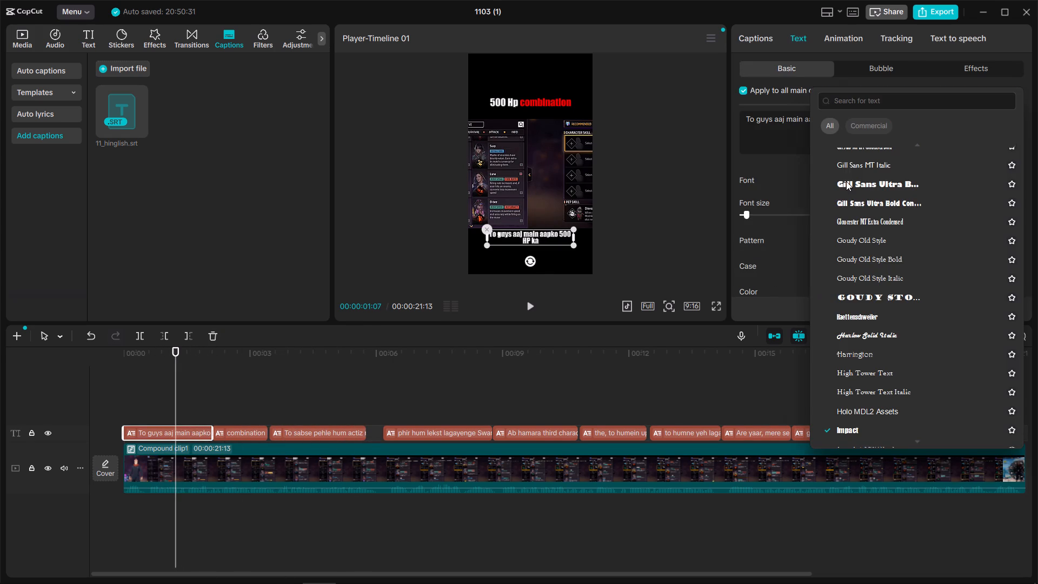
scroll(838, 224, up, 20)
scroll(838, 224, up, 10)
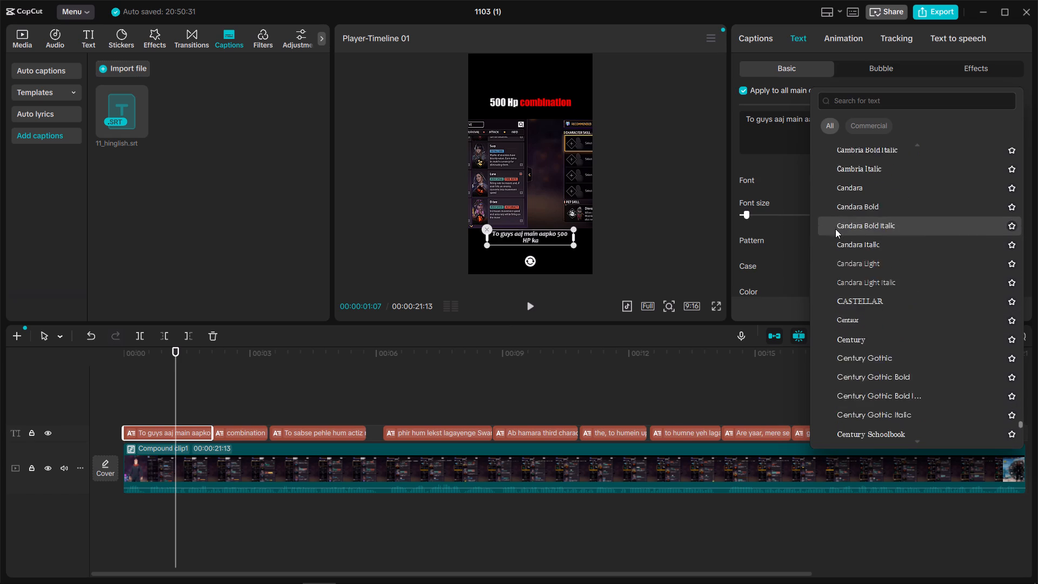
scroll(835, 229, up, 20)
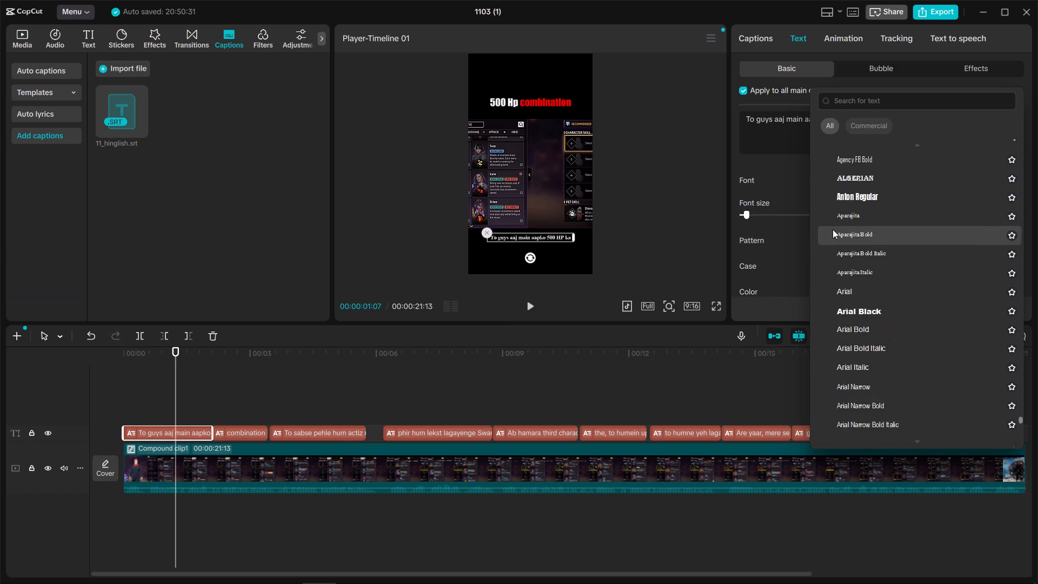
scroll(851, 243, up, 20)
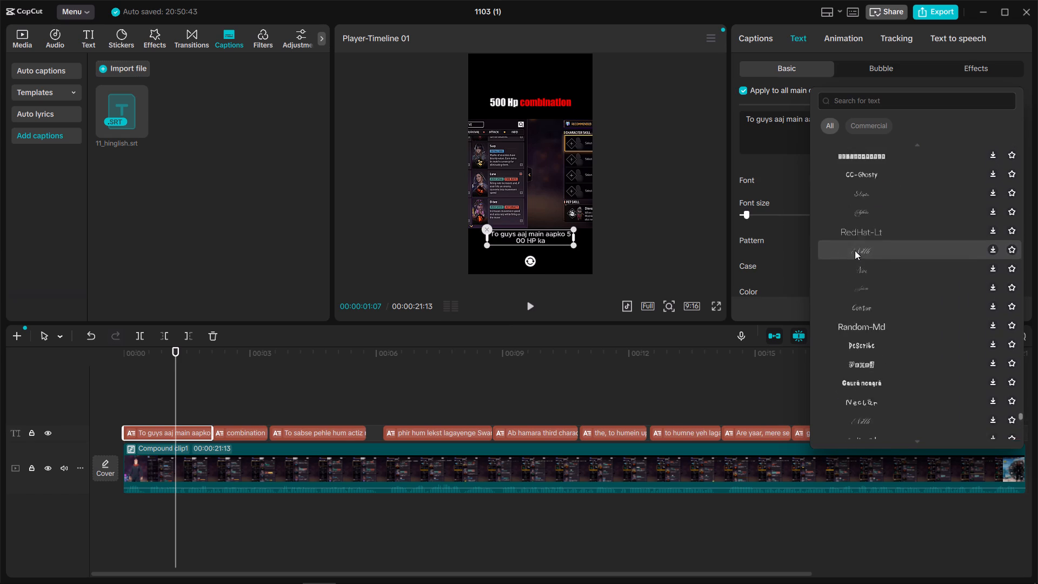
drag(1021, 416, 1008, 146)
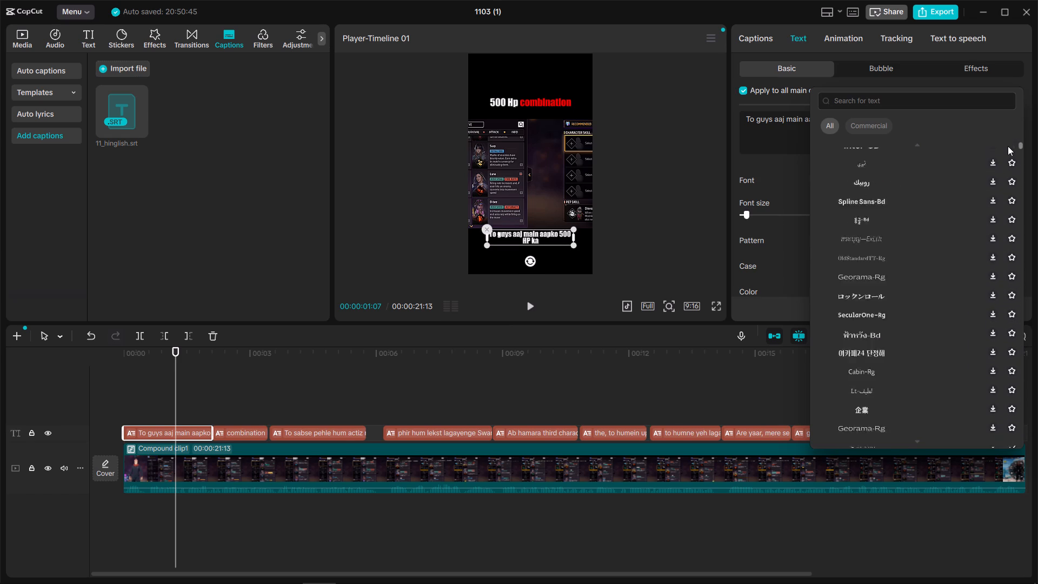
drag(1008, 146, 1009, 134)
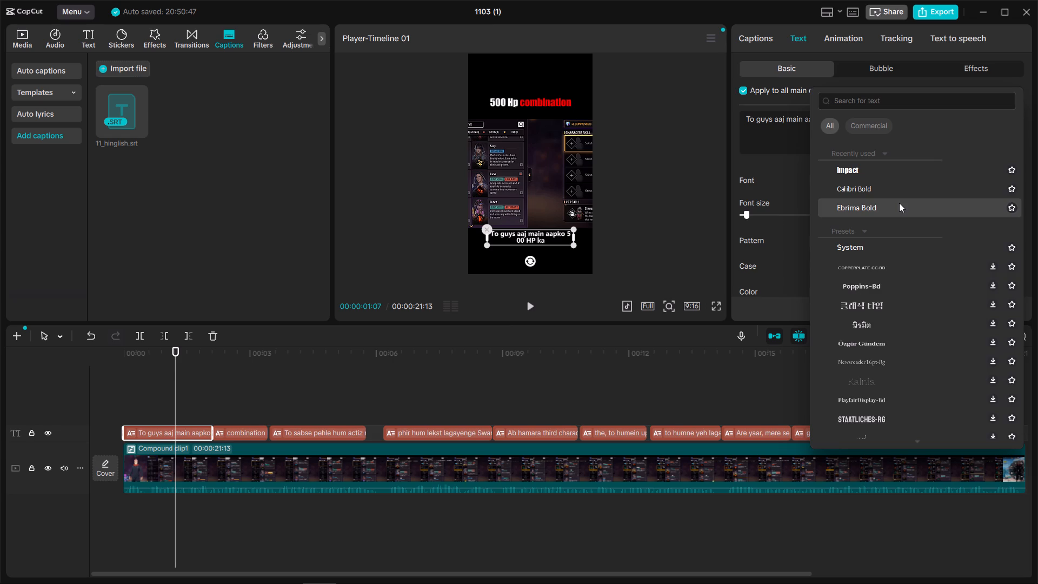
click(899, 203)
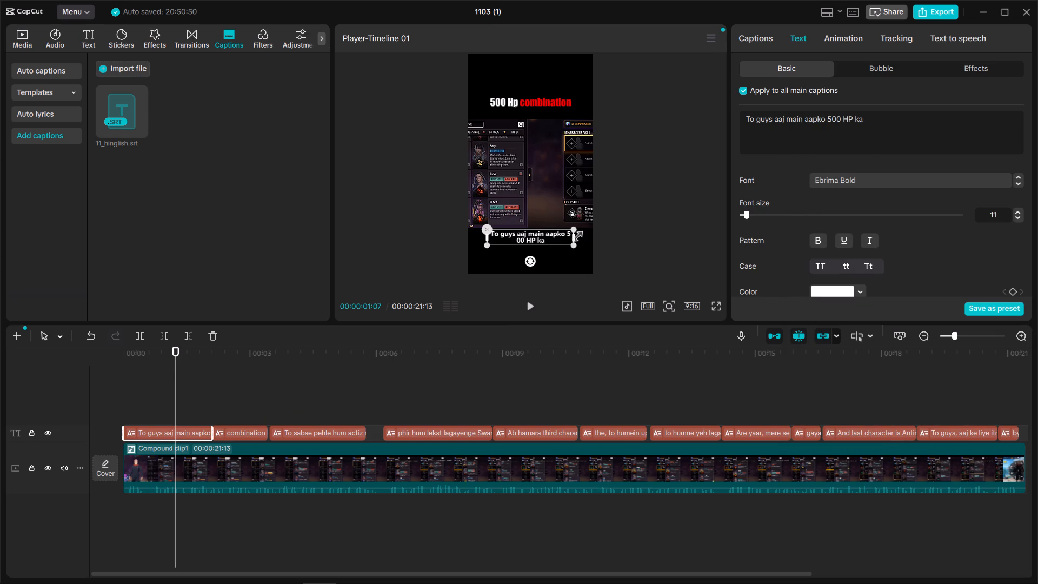
Widen the caption text box so "500" stays whole on the first line, and scrub ahead to check the following captions.
click(575, 234)
drag(574, 238, 581, 238)
click(213, 414)
drag(213, 414, 201, 418)
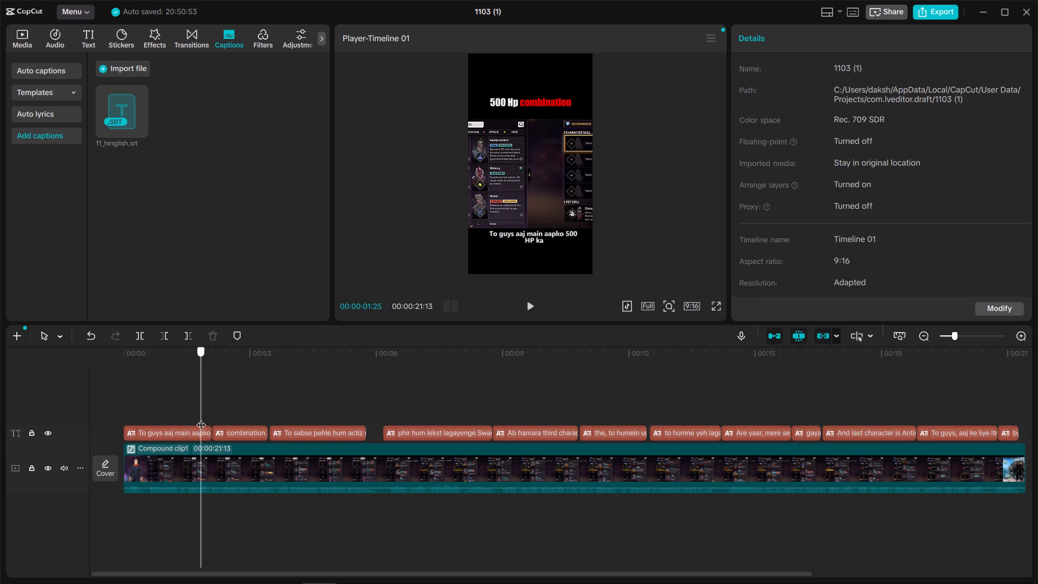
drag(201, 418, 299, 414)
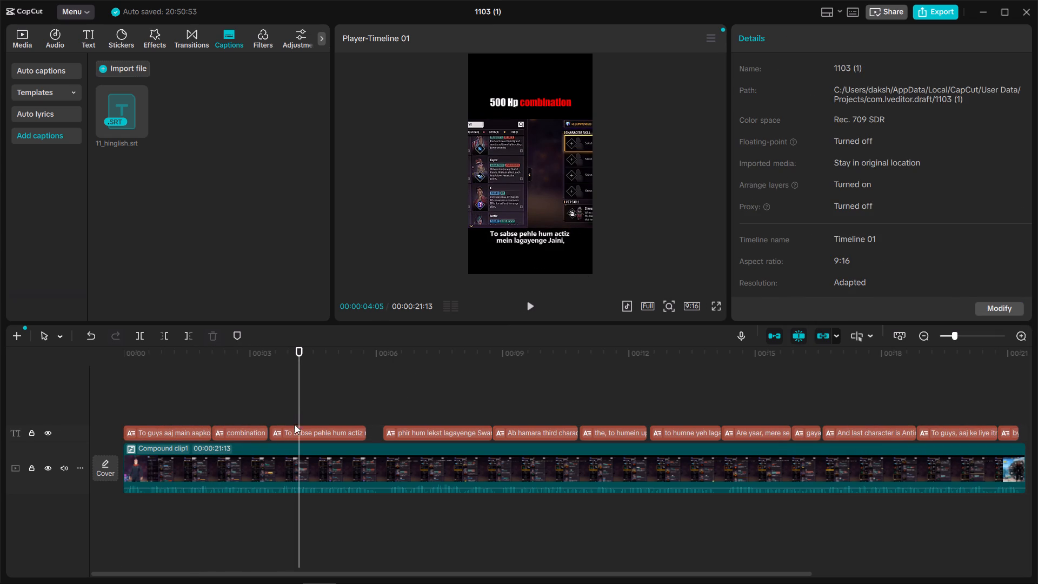
Correct the third caption to read "To sabse pehle hum active mein lagayenge Xayne,".
click(301, 432)
click(830, 120)
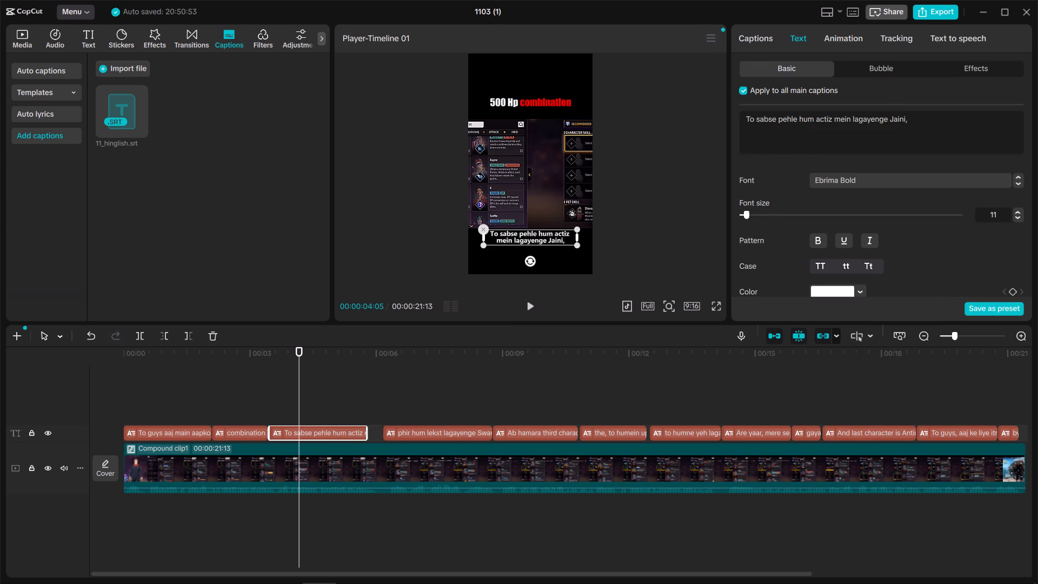
key(Right)
key(BackSpace)
text(ve)
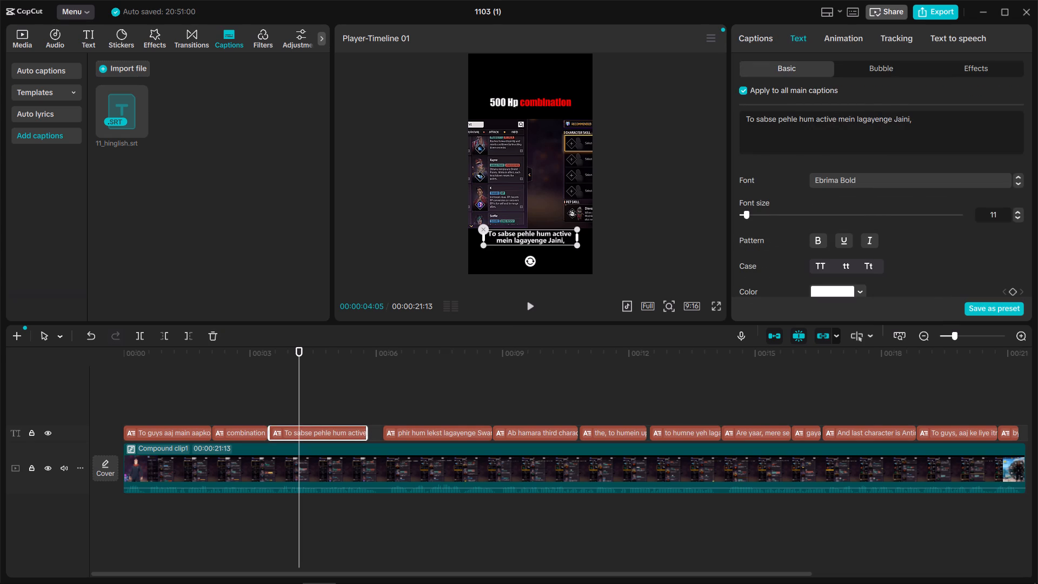
click(910, 118)
key(BackSpace)
key(BackSpace)
key(BackSpace)
key(BackSpace)
key(BackSpace)
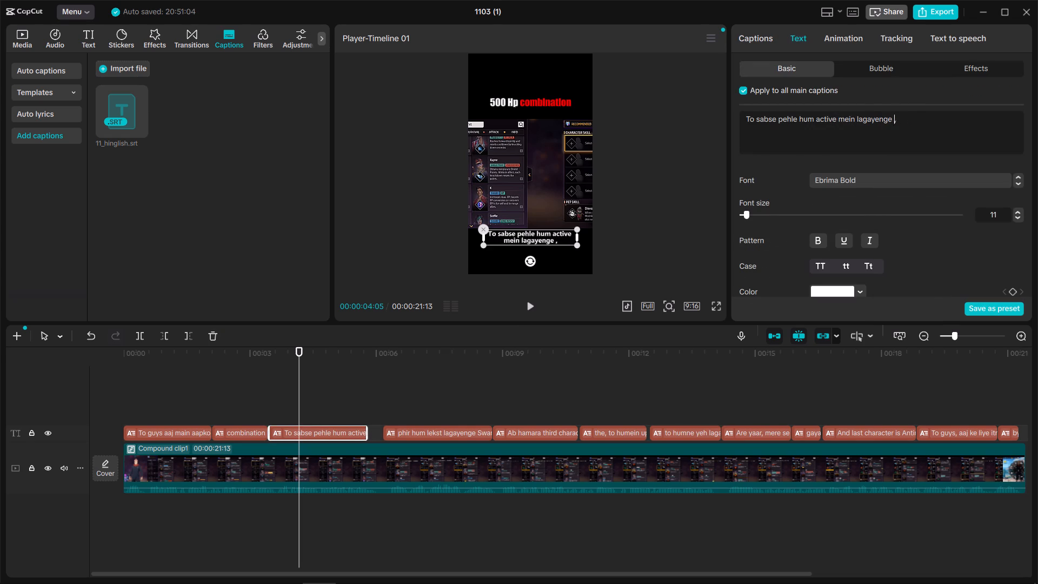
text(Xayne)
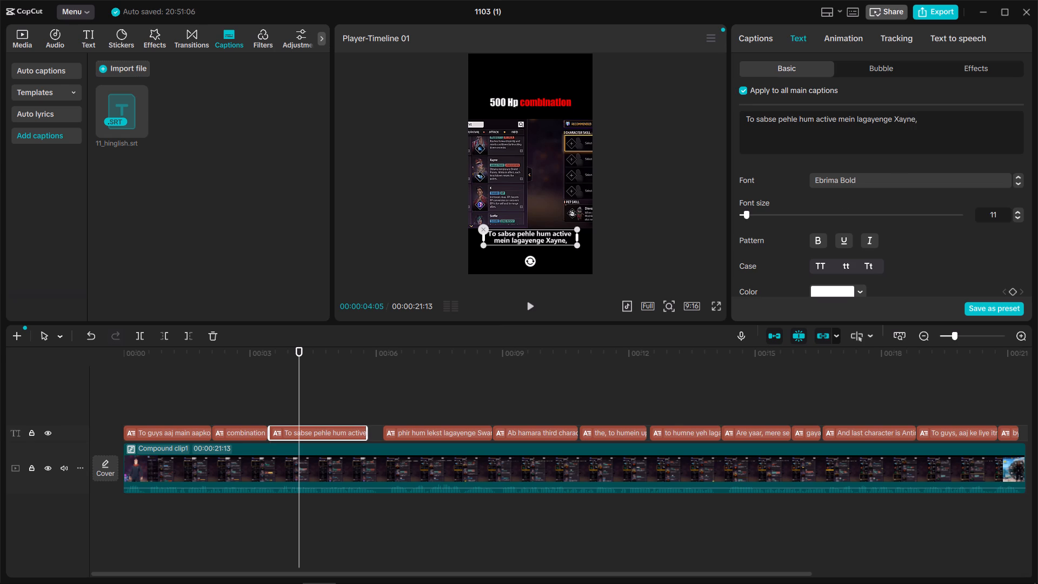
Play on to the fourth caption and correct the word "lekst" to "next".
click(378, 406)
click(368, 406)
key(space)
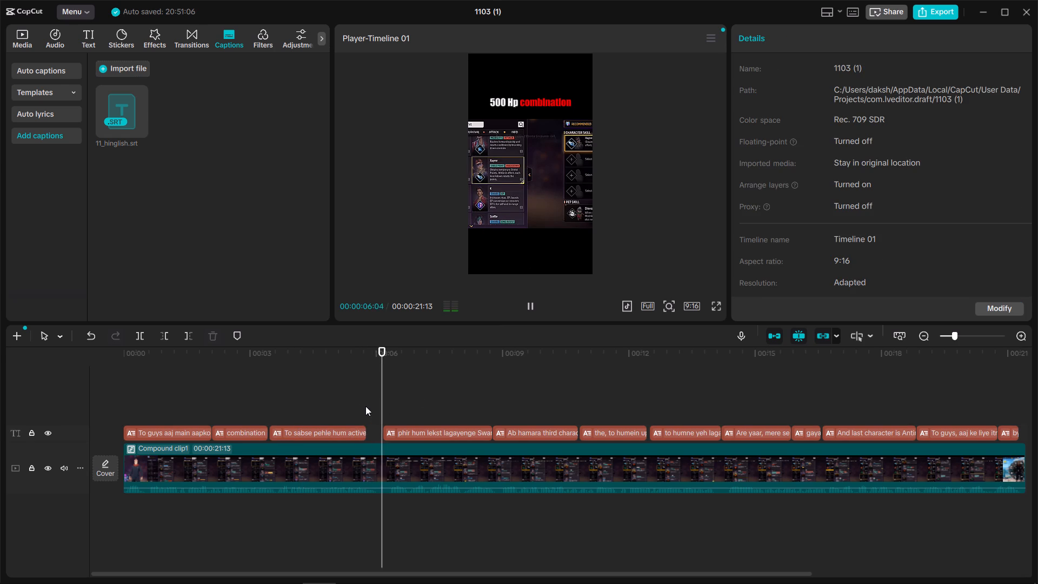
click(432, 407)
click(441, 442)
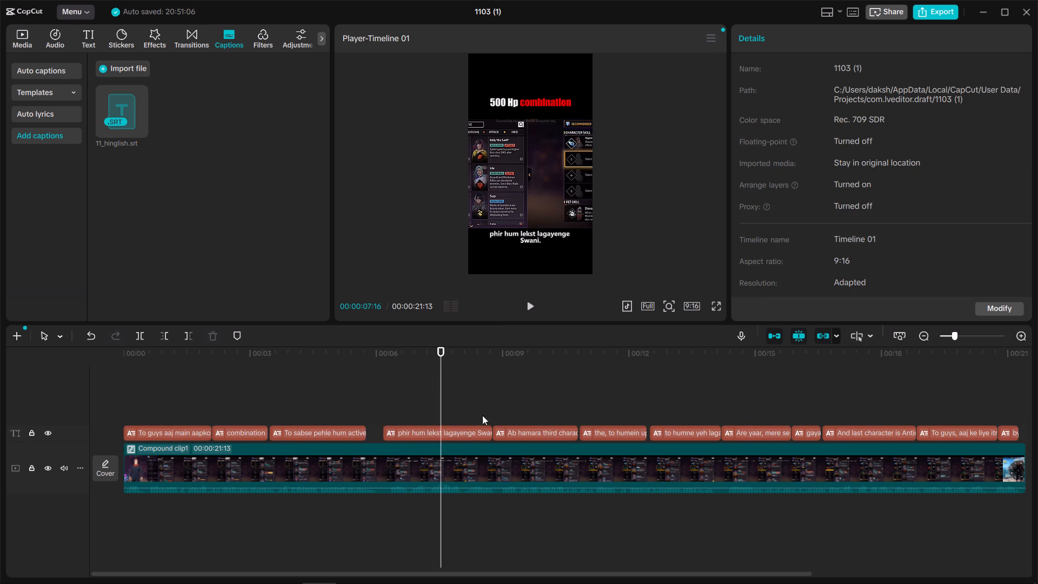
click(461, 428)
click(789, 119)
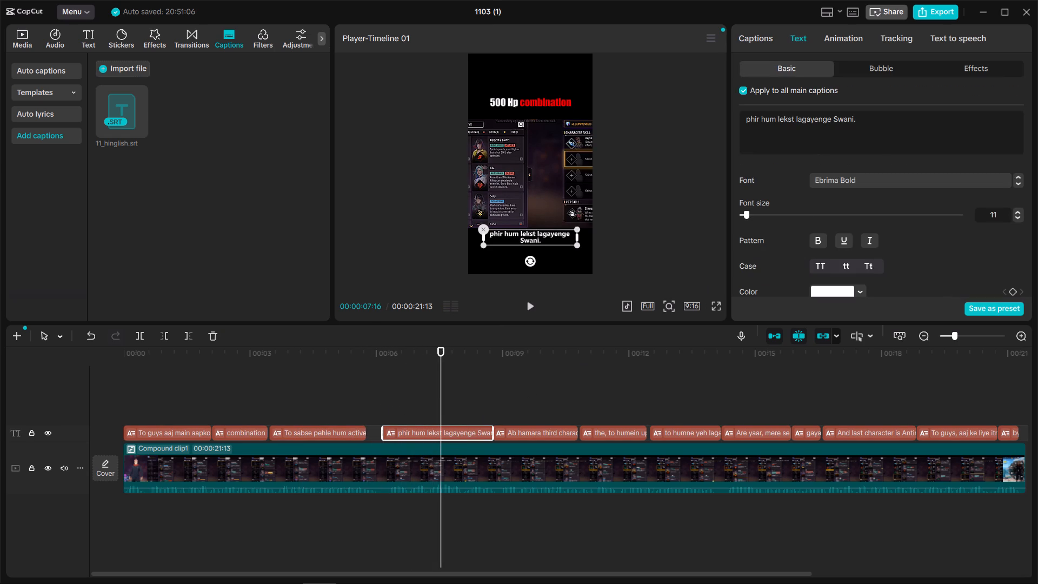
key(BackSpace)
key(BackSpace)
key(Up)
key(Right)
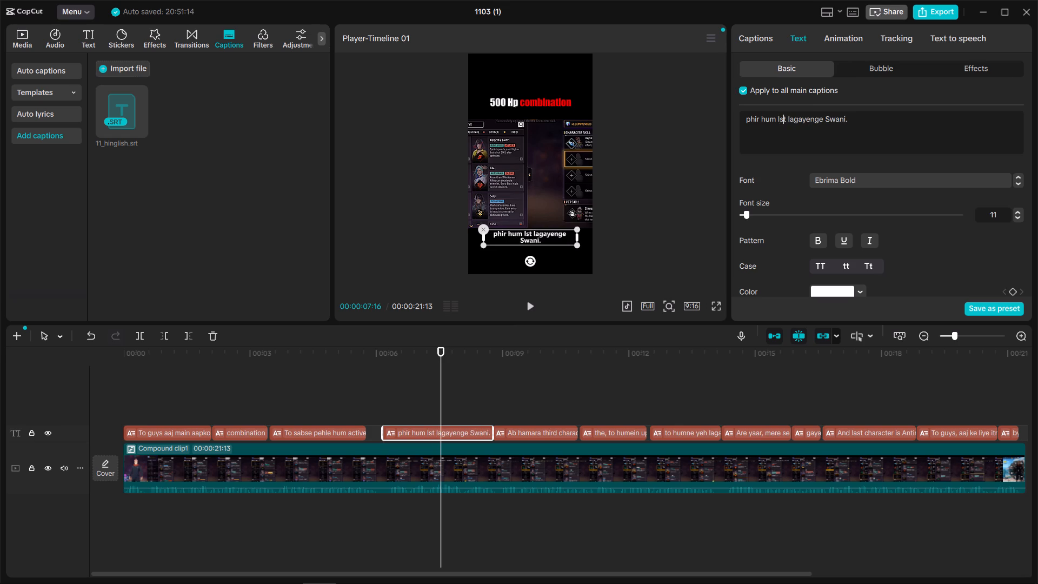
key(BackSpace)
key(BackSpace)
text(nex)
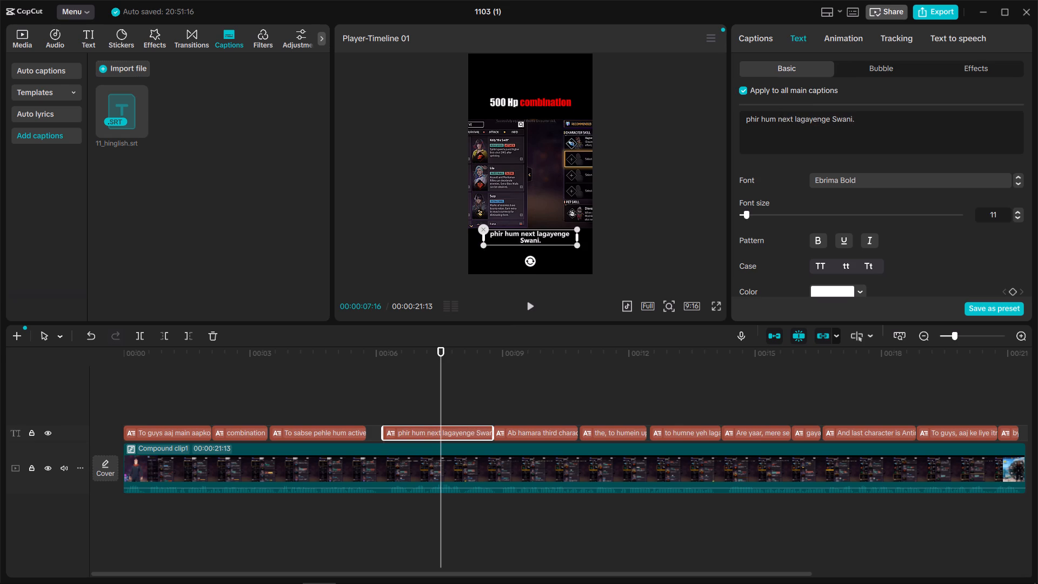
Check the character name in the full-screen preview and change "Swani" to "Shani" in the fourth caption.
key(space)
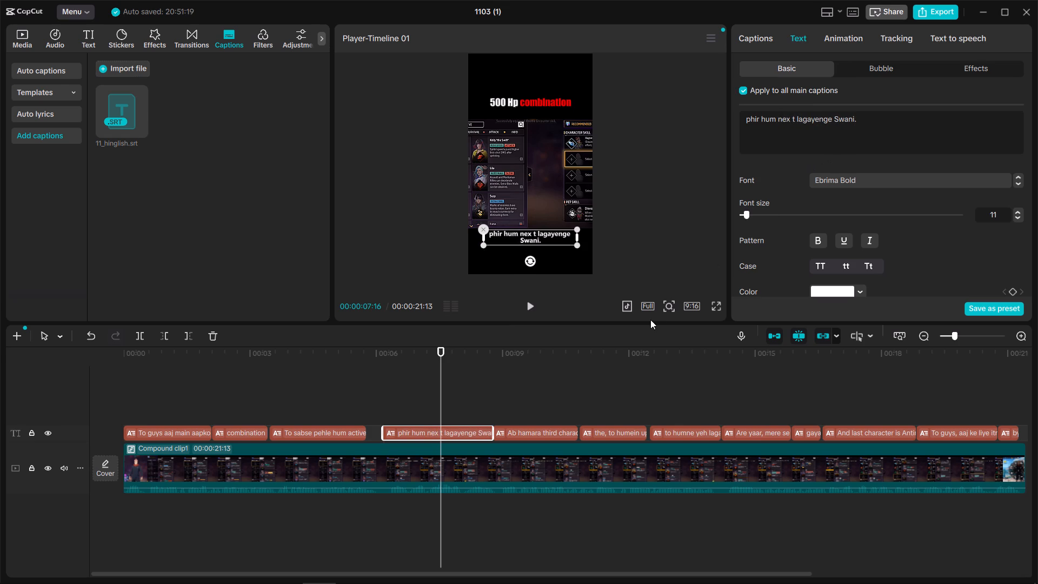
click(443, 356)
key(space)
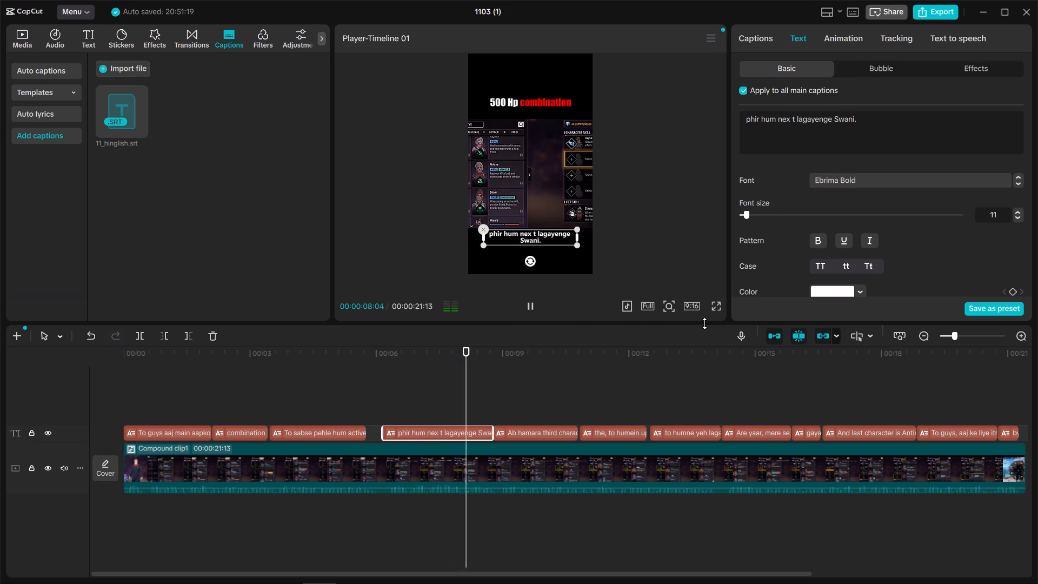
key(space)
click(716, 309)
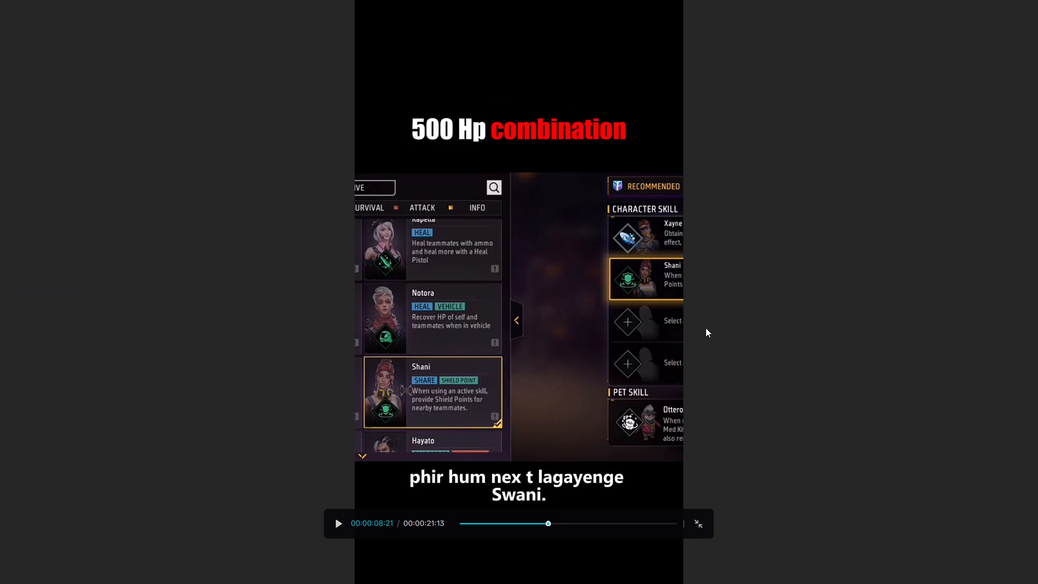
key(Escape)
click(856, 118)
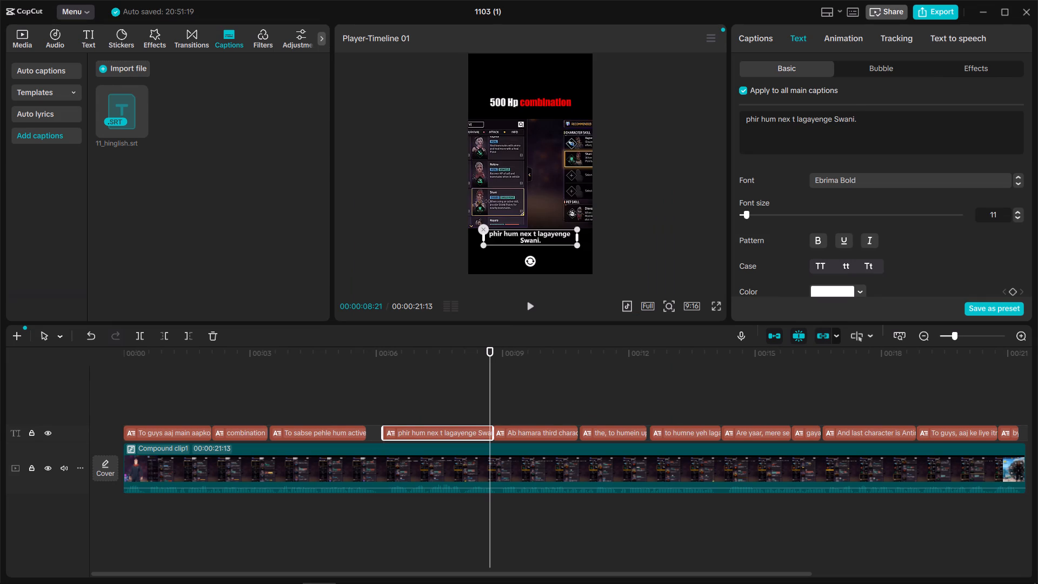
click(851, 118)
click(846, 120)
key(BackSpace)
key(h)
Check the third character's name in the full-screen preview and replace "Liklik Ve" with "Luqueta" in the fifth caption.
click(493, 386)
key(space)
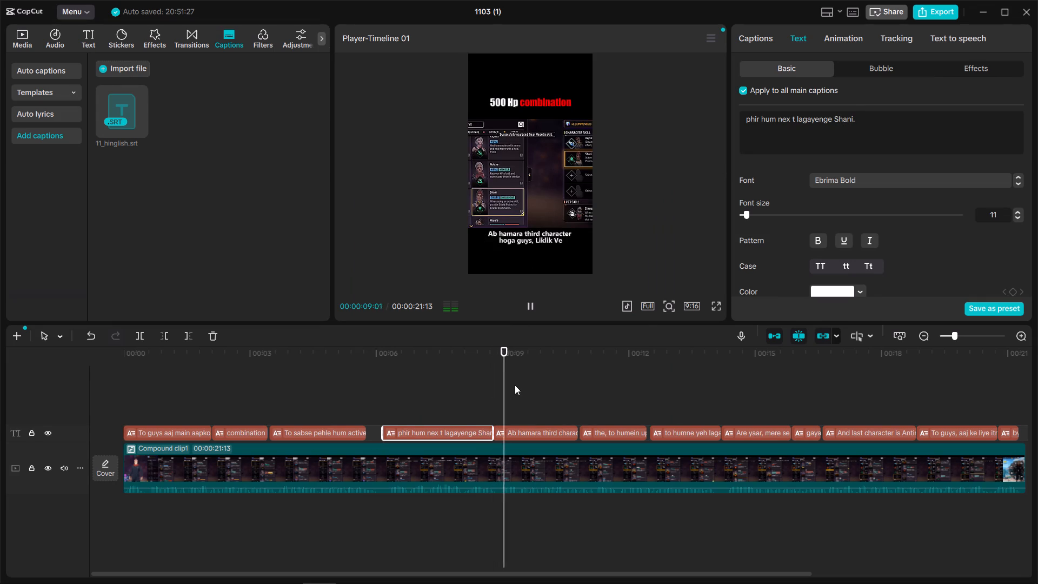
double_click(602, 403)
click(716, 304)
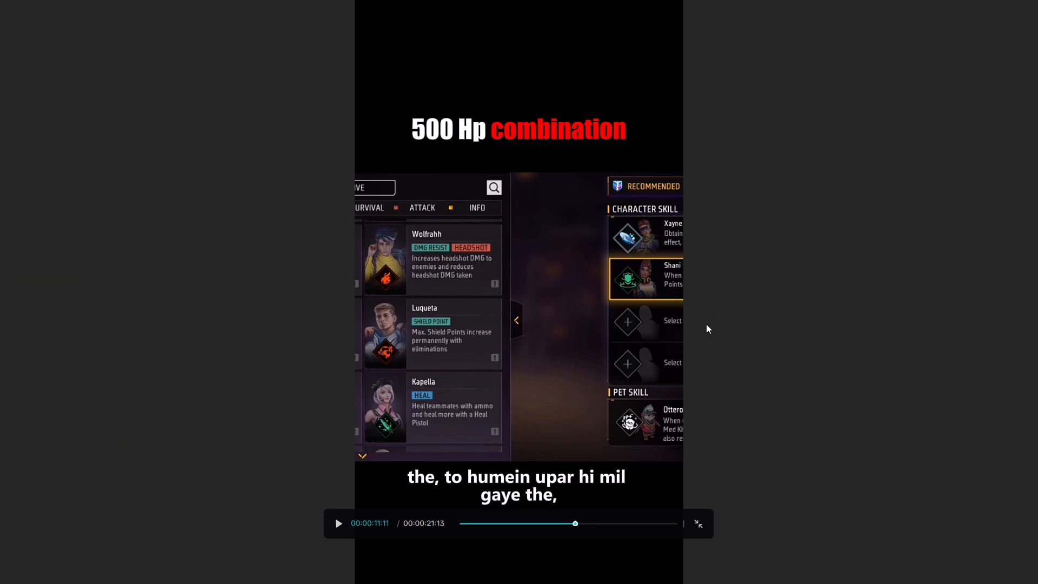
key(Escape)
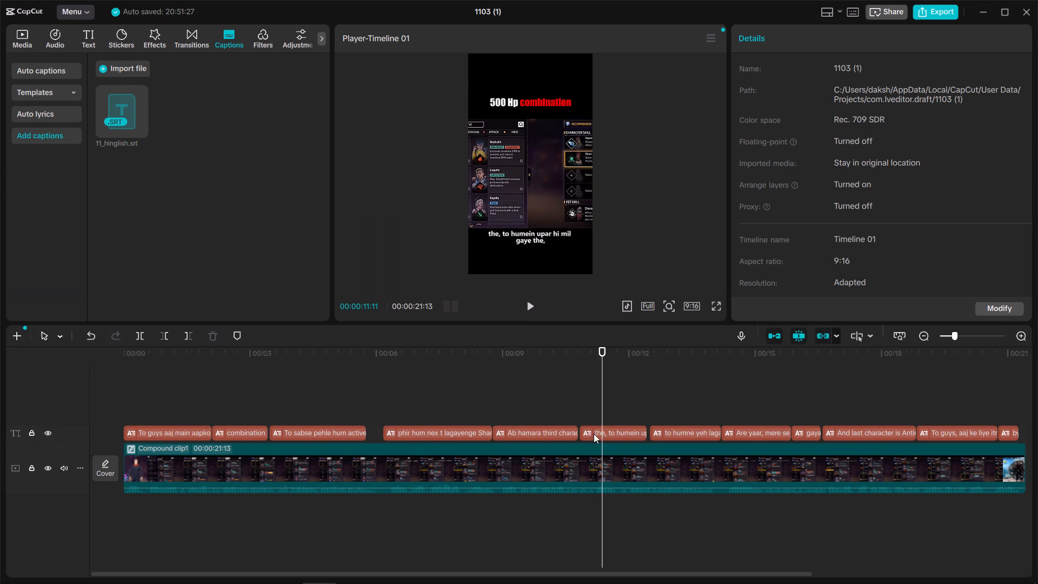
click(594, 433)
click(549, 442)
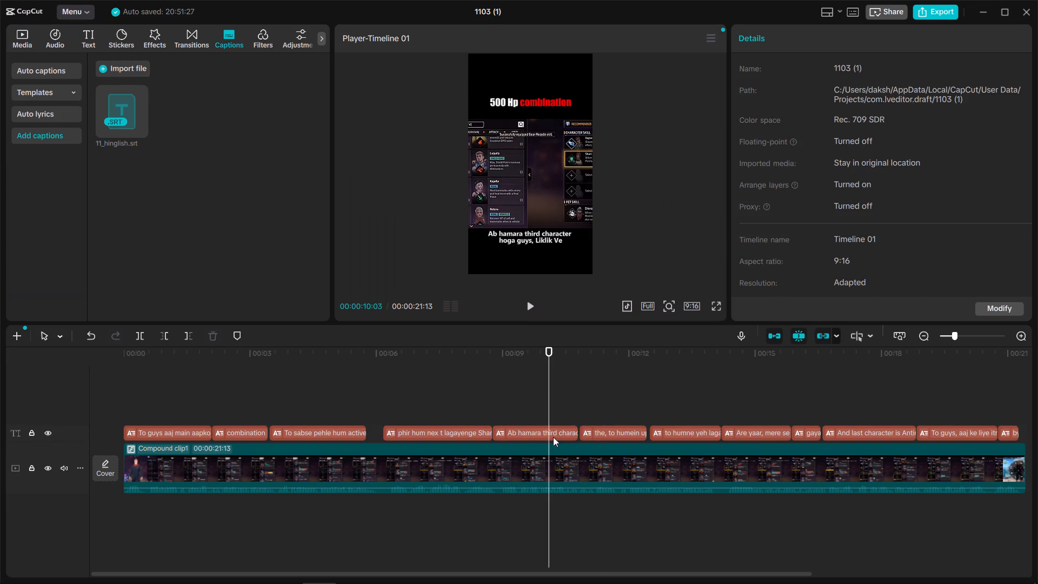
click(544, 409)
click(555, 428)
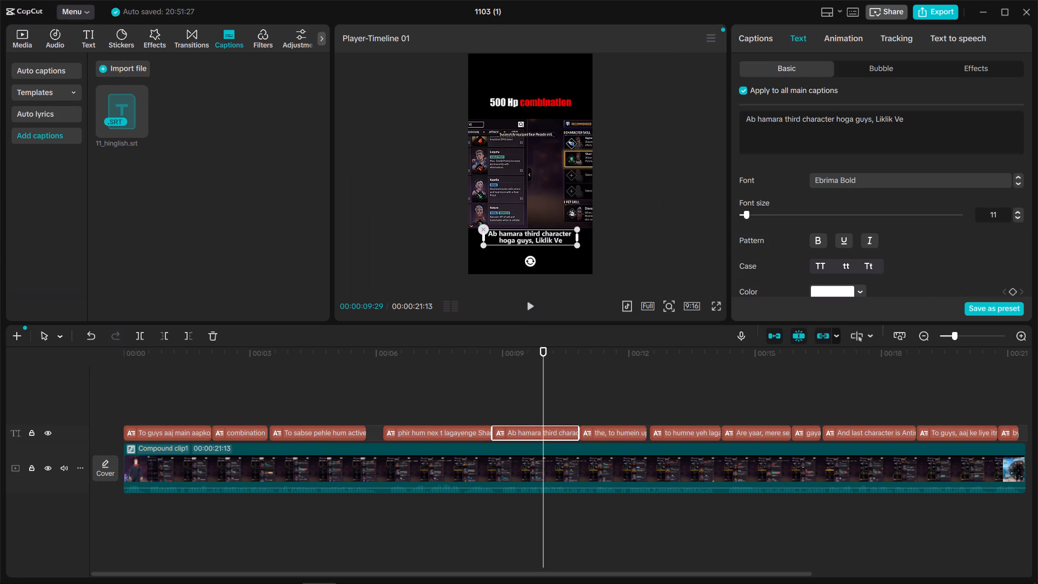
drag(905, 121, 875, 119)
key(BackSpace)
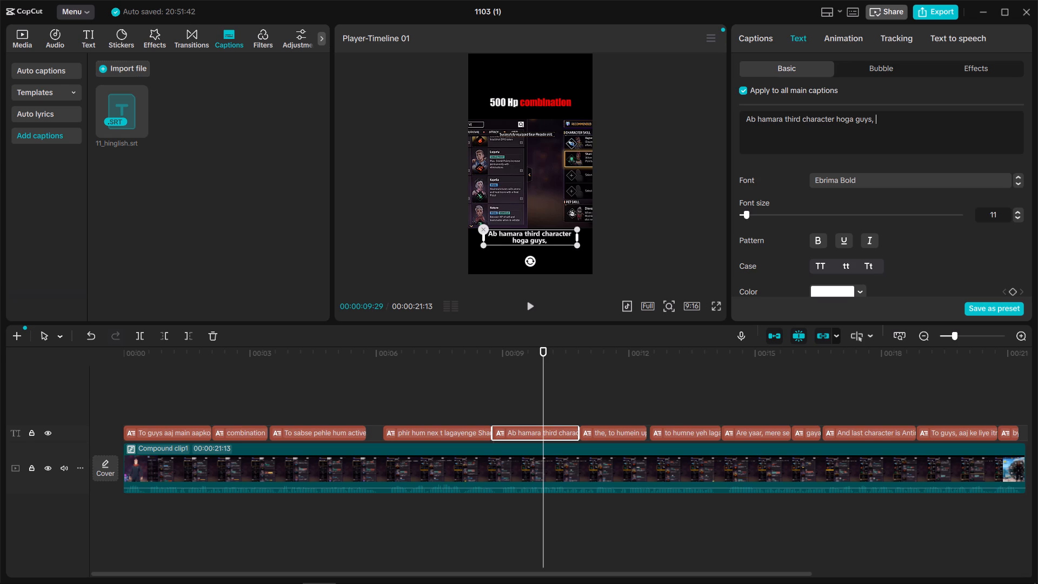
text(Luquets)
key(BackSpace)
key(a)
Play and scrub through the remaining captions to check their text against the video, and return to the timeline start.
click(574, 389)
drag(574, 389, 603, 403)
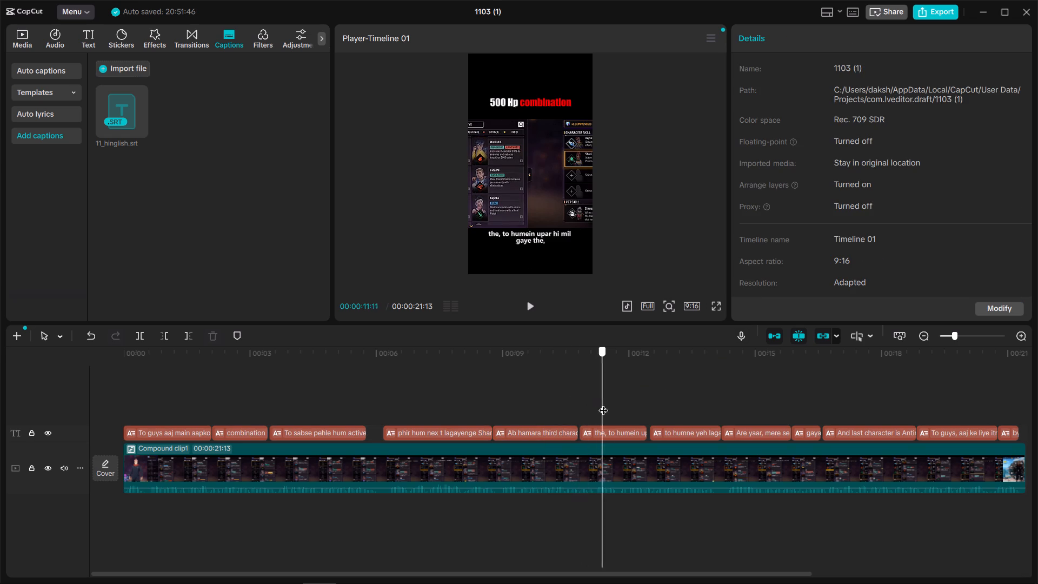
drag(603, 403, 651, 416)
key(space)
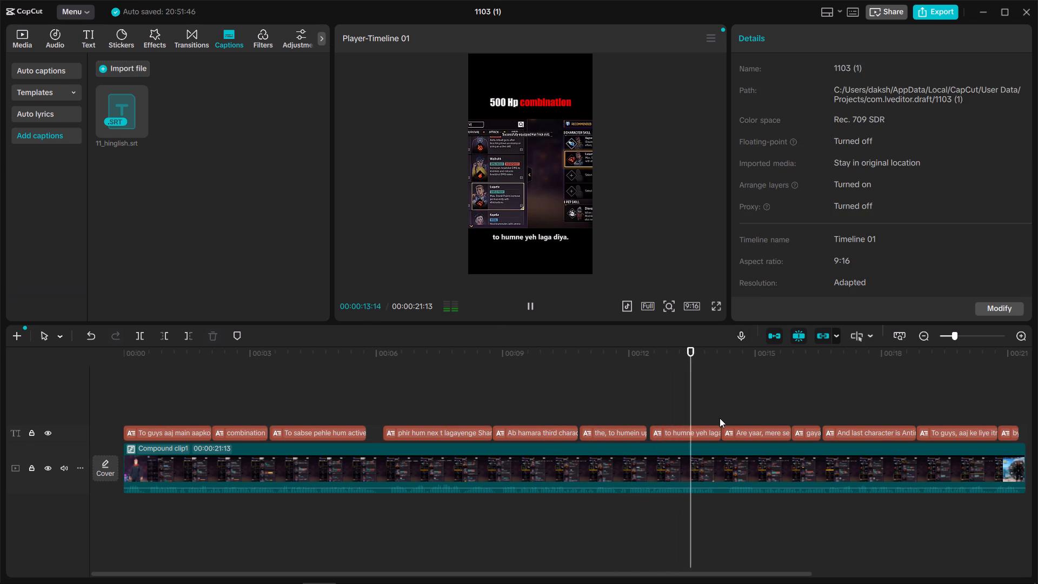
click(641, 412)
drag(641, 412, 605, 419)
key(space)
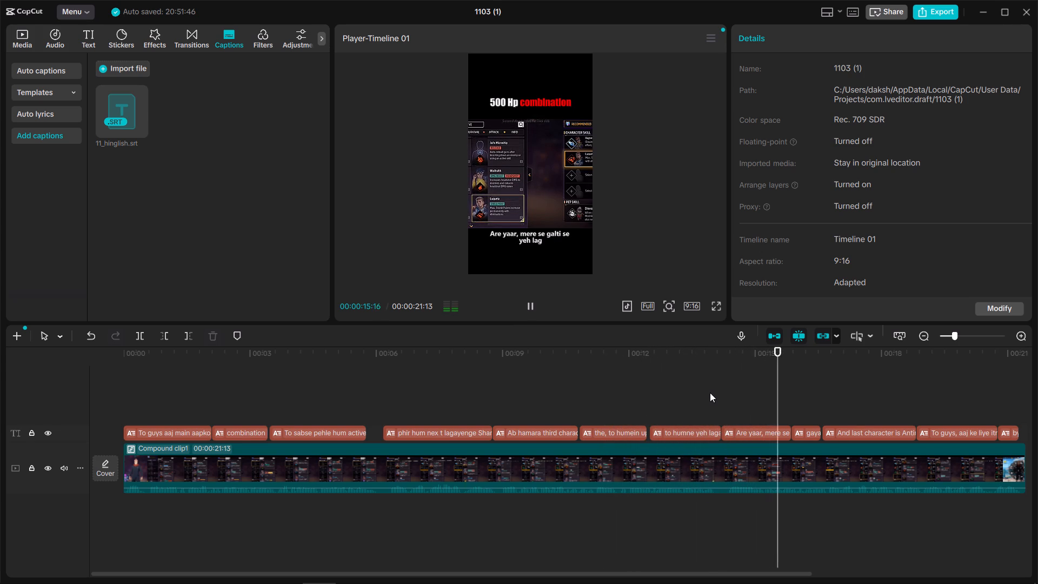
click(801, 388)
drag(801, 388, 810, 408)
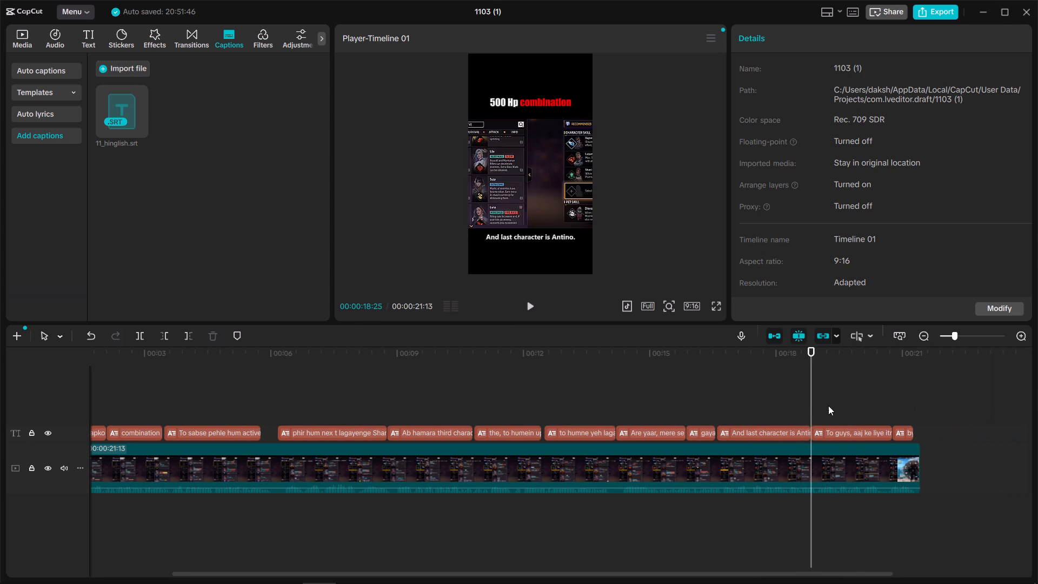
key(space)
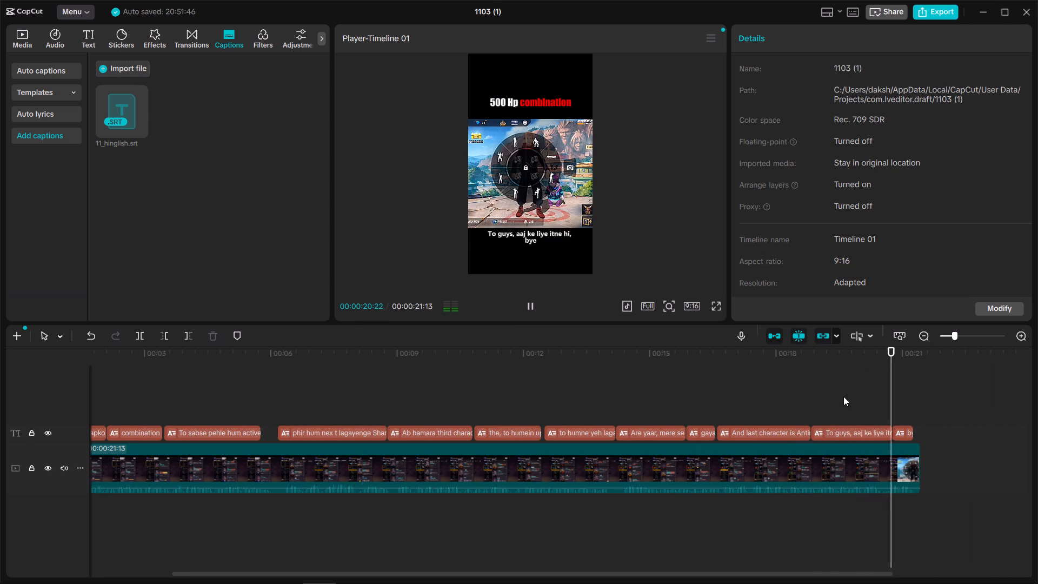
click(843, 396)
drag(843, 396, 132, 457)
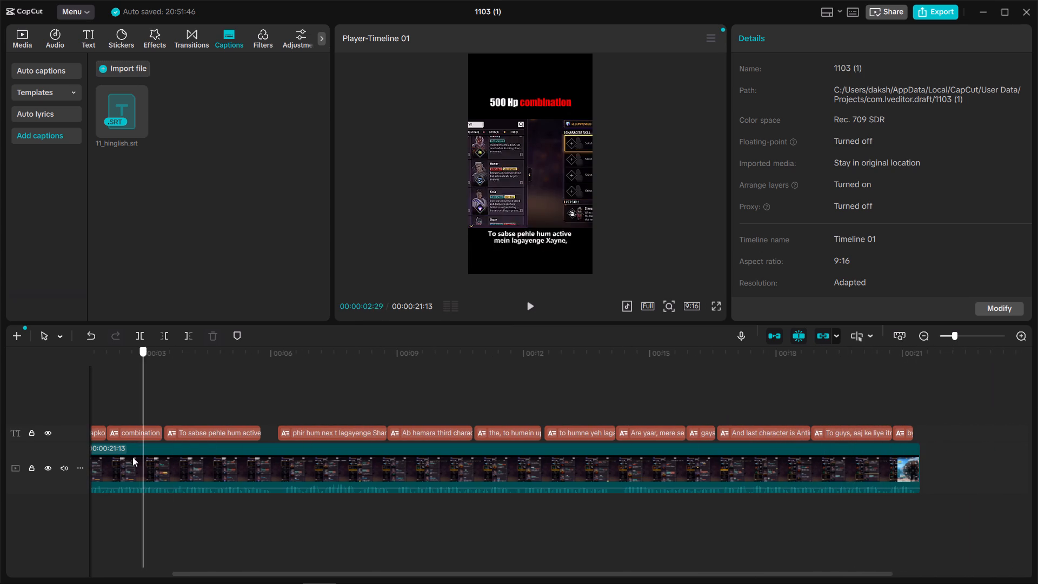
drag(132, 457, 24, 466)
click(931, 9)
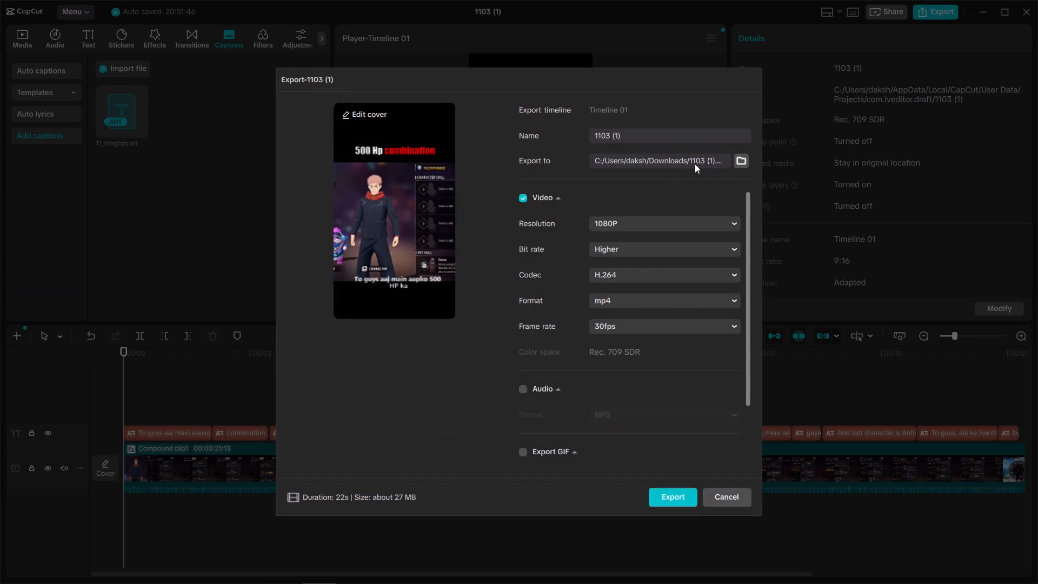